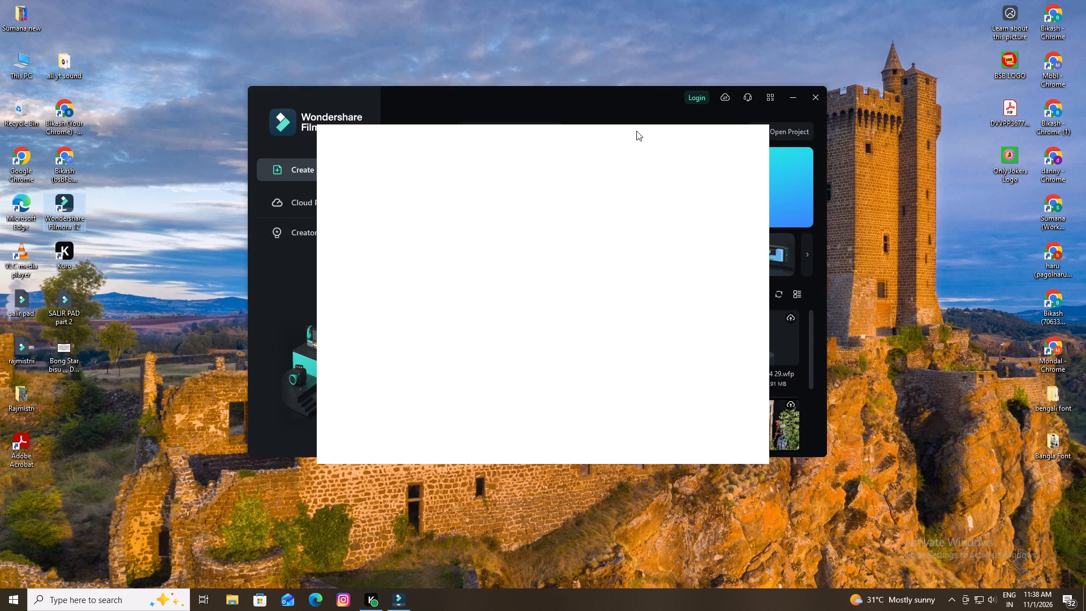
Bring the Wondershare Filmora start window in front of the blank window covering it.
left_click(619, 106)
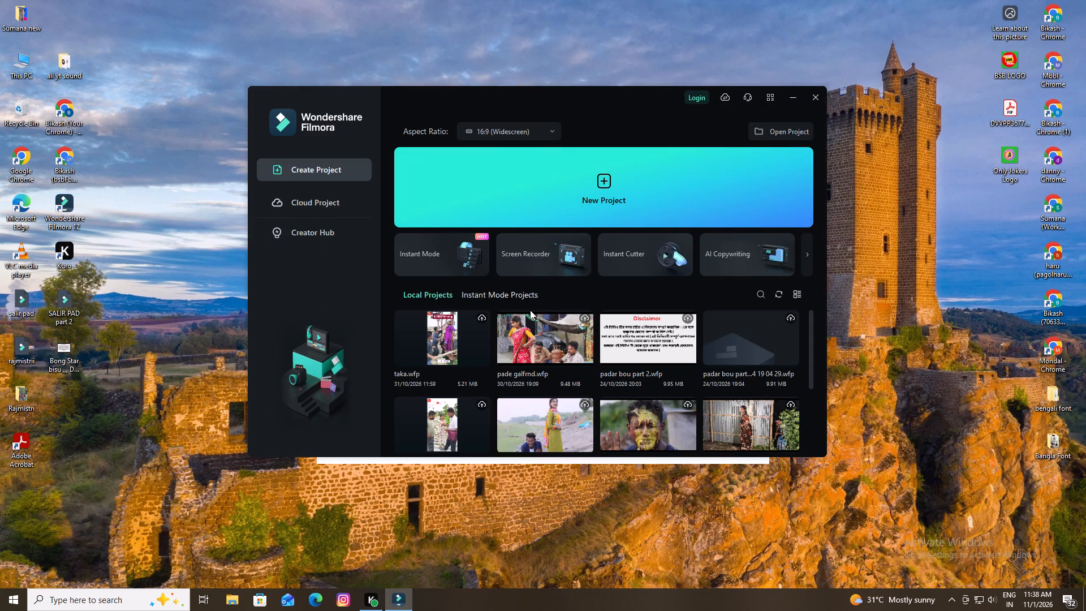
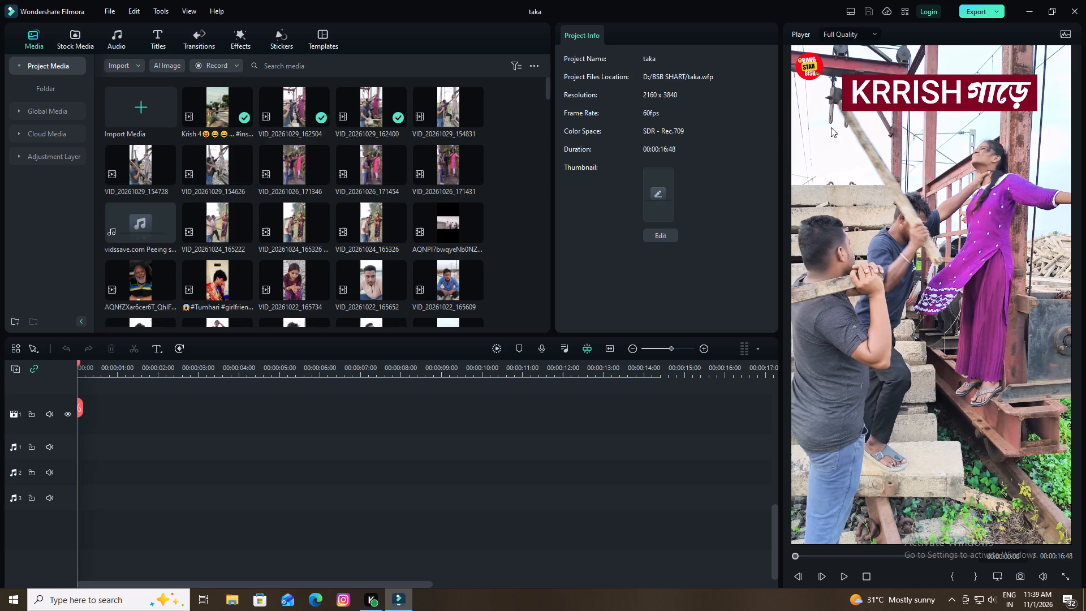
Start a media import into the taka project and open the SHART ROW folder on New Volume (D:).
scroll(287, 174, "down", 1)
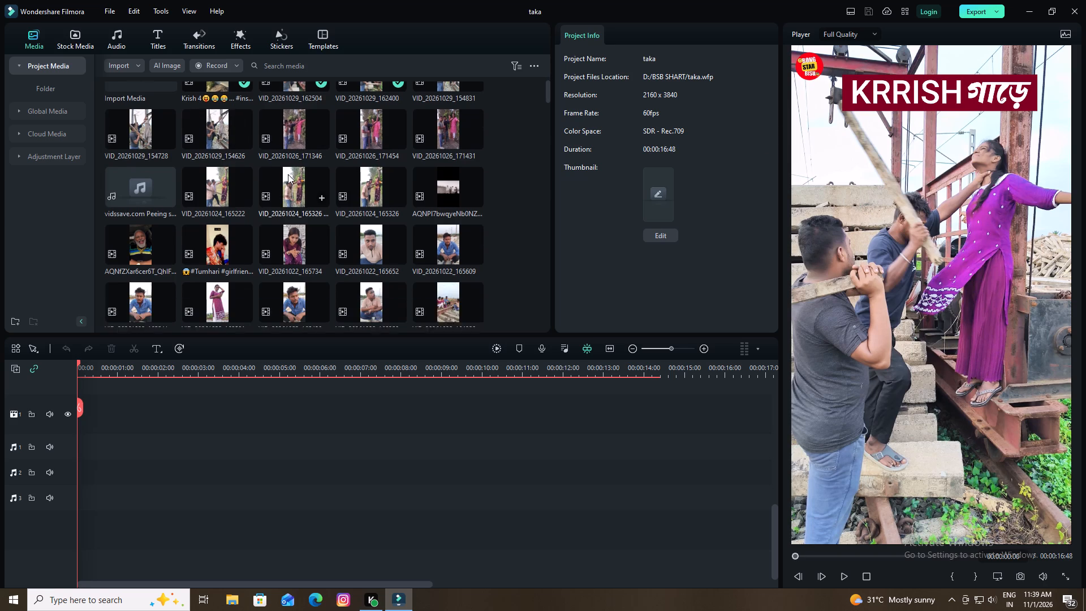
scroll(153, 132, "up", 5)
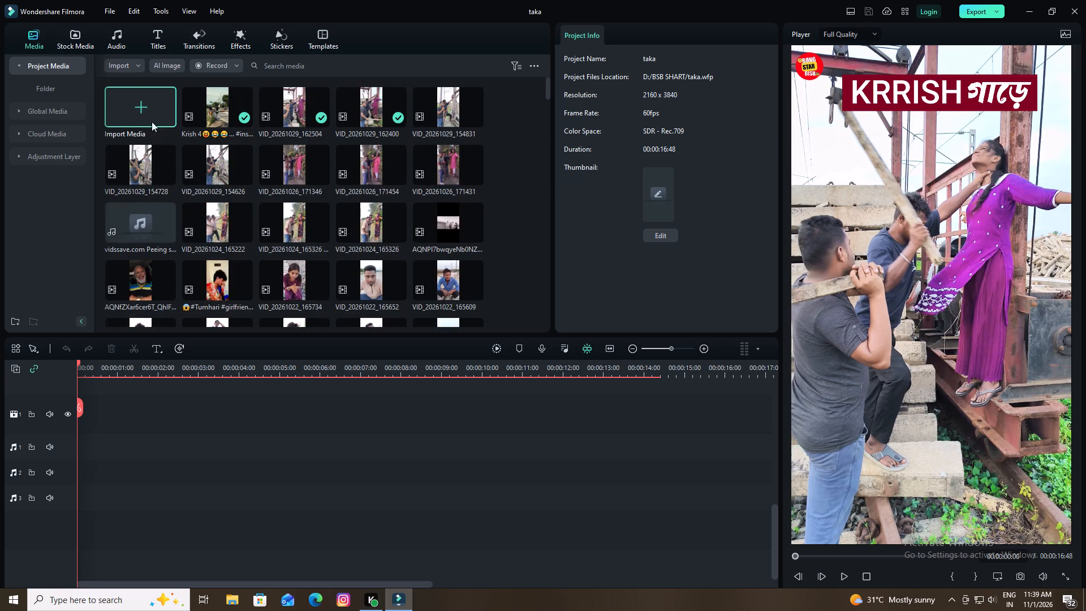
left_click(140, 106)
scroll(274, 156, "down", 4)
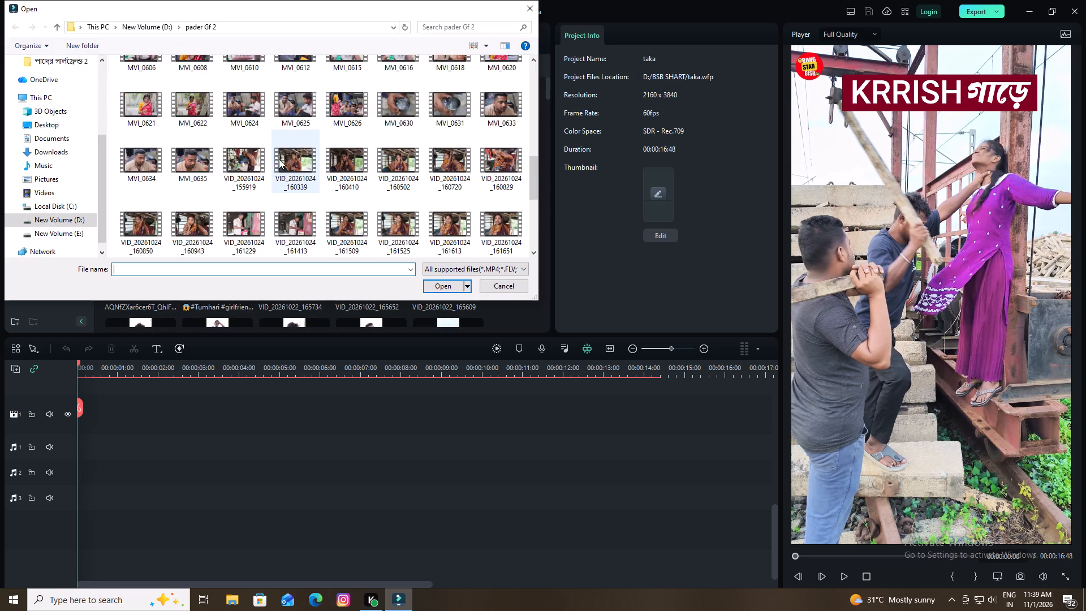
scroll(279, 159, "down", 4)
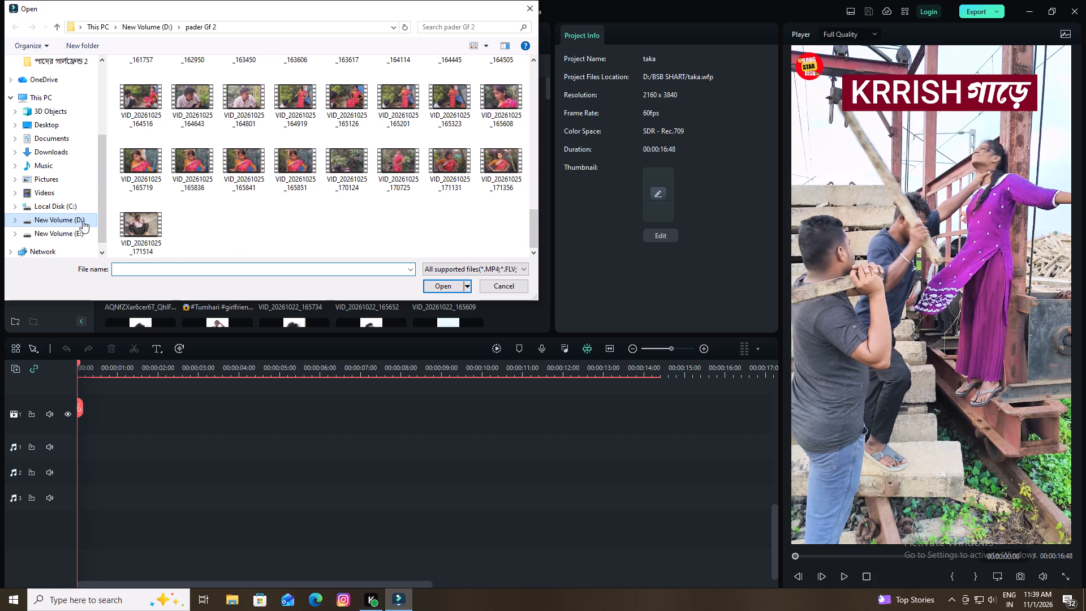
double_click(83, 221)
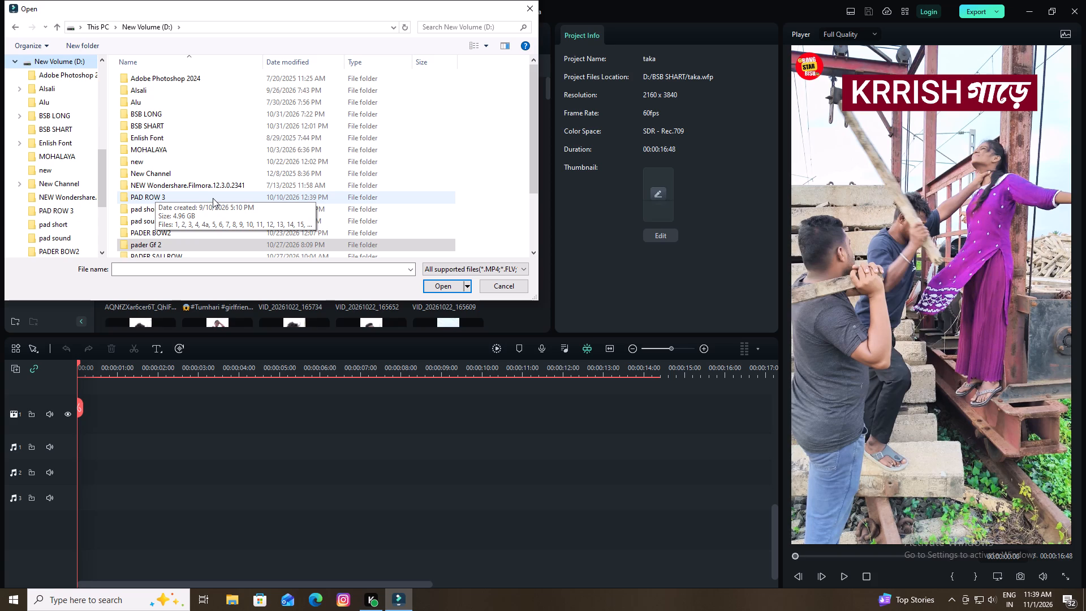
scroll(75, 200, "down", 1)
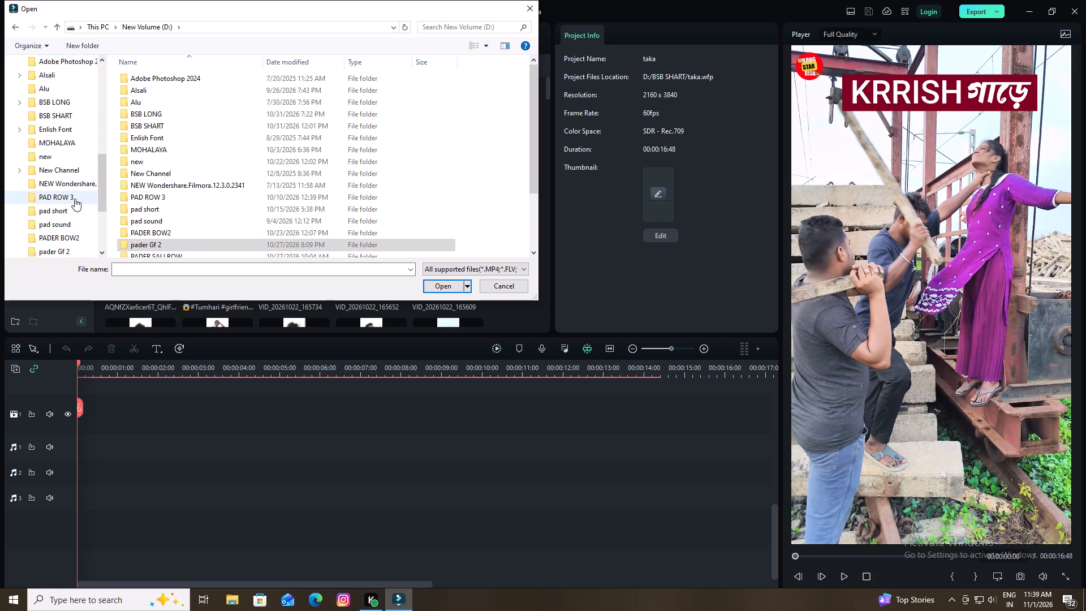
scroll(75, 199, "down", 7)
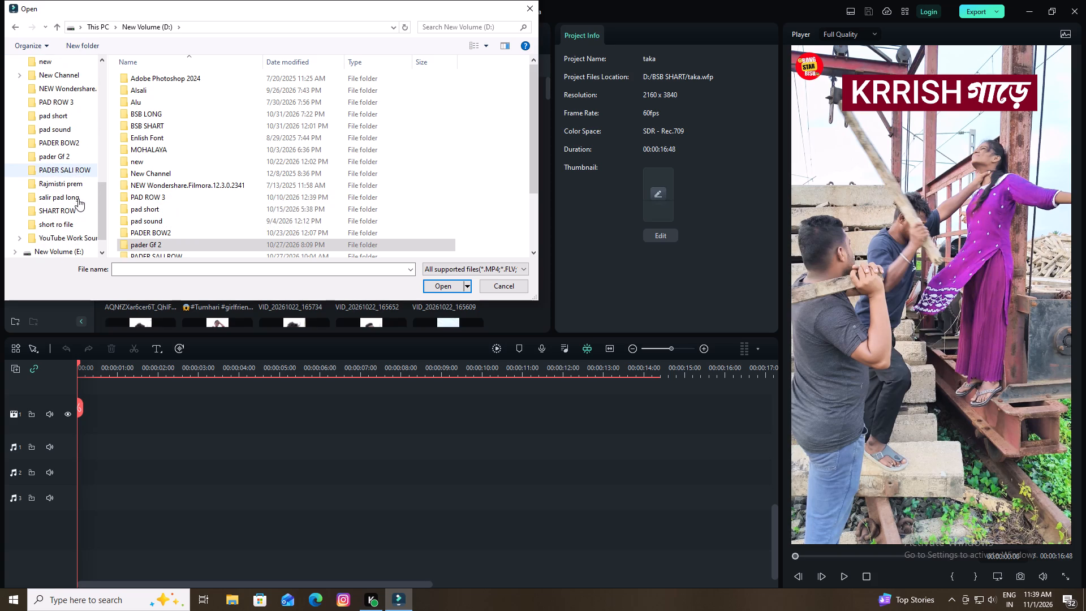
double_click(76, 205)
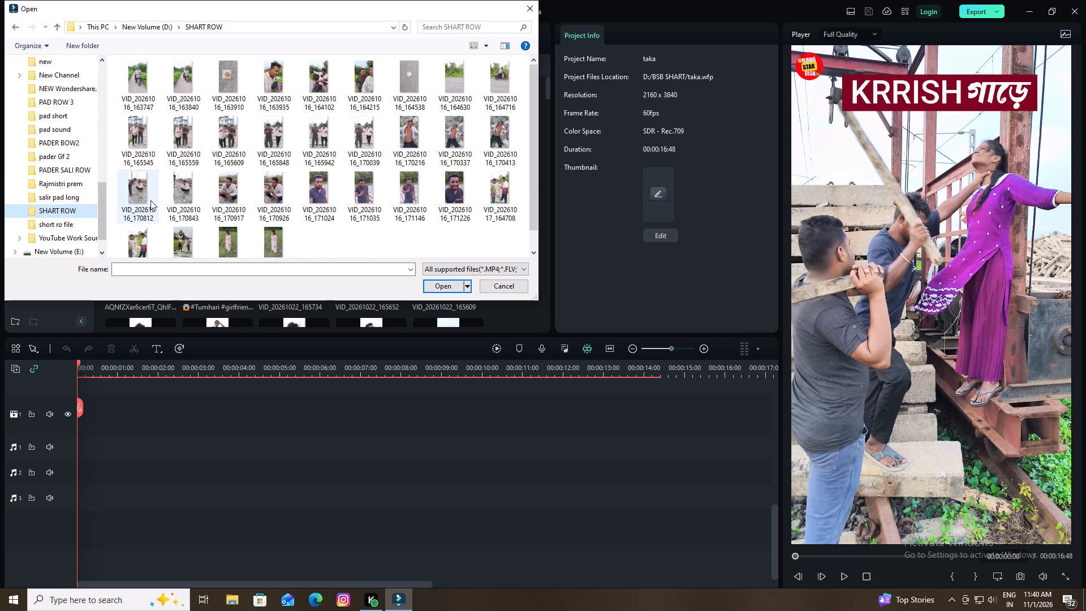
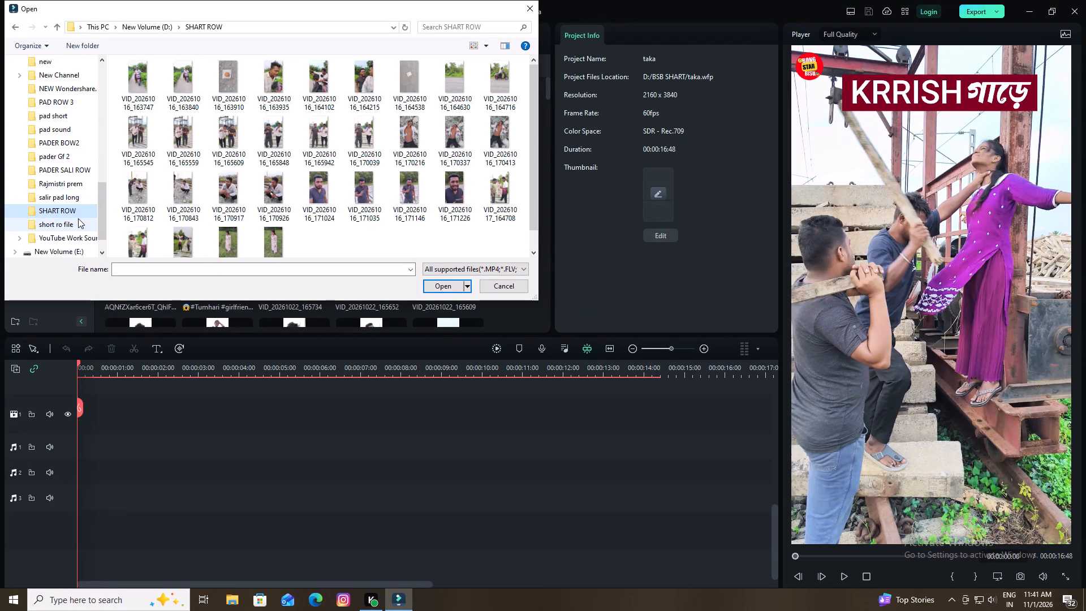
Browse the pader Gf 2, PADER SALI ROW, PADER BOW2 and pad sound folders for footage to import.
double_click(83, 156)
scroll(190, 182, "down", 9)
scroll(182, 182, "up", 2)
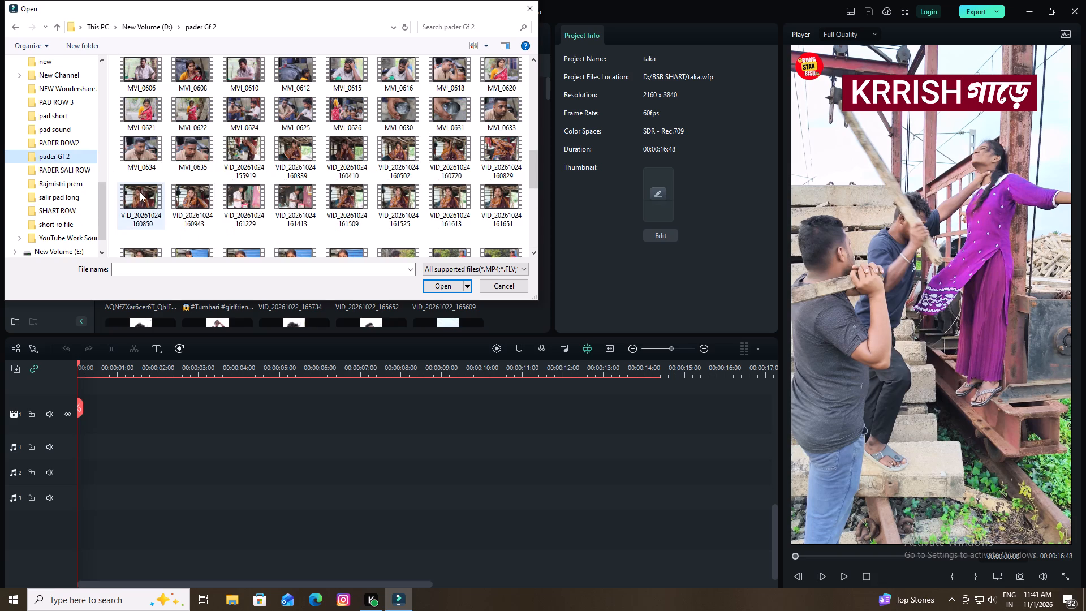
double_click(79, 169)
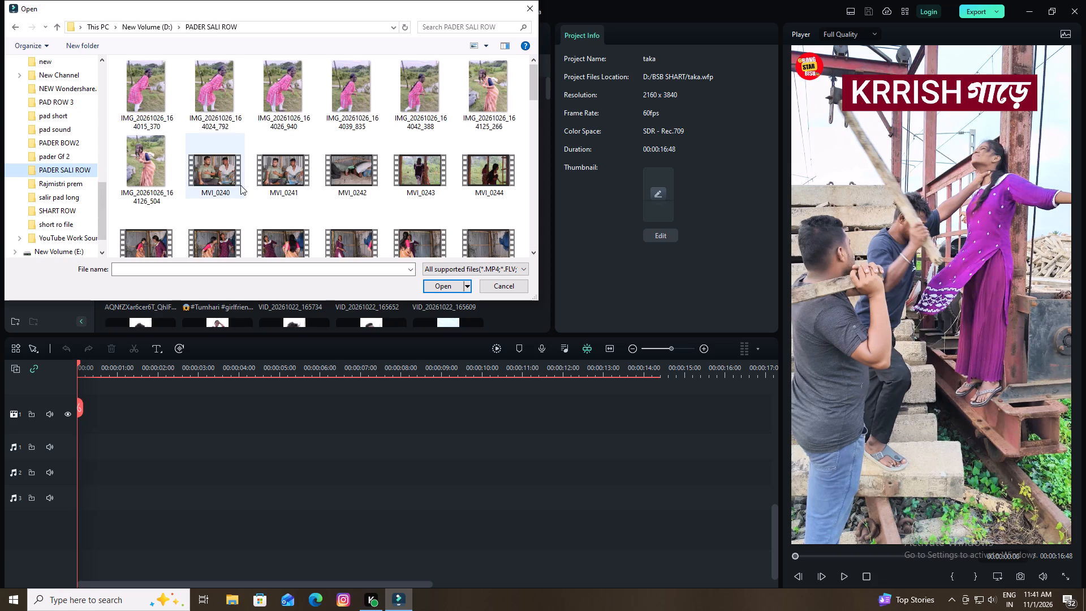
scroll(242, 186, "down", 17)
scroll(236, 197, "up", 4)
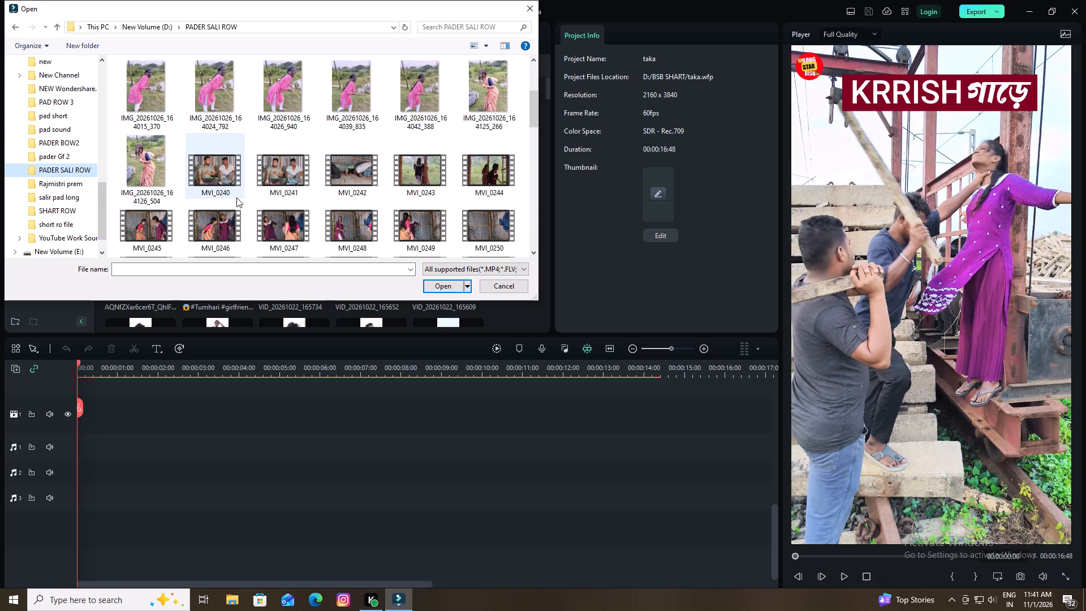
scroll(236, 197, "up", 9)
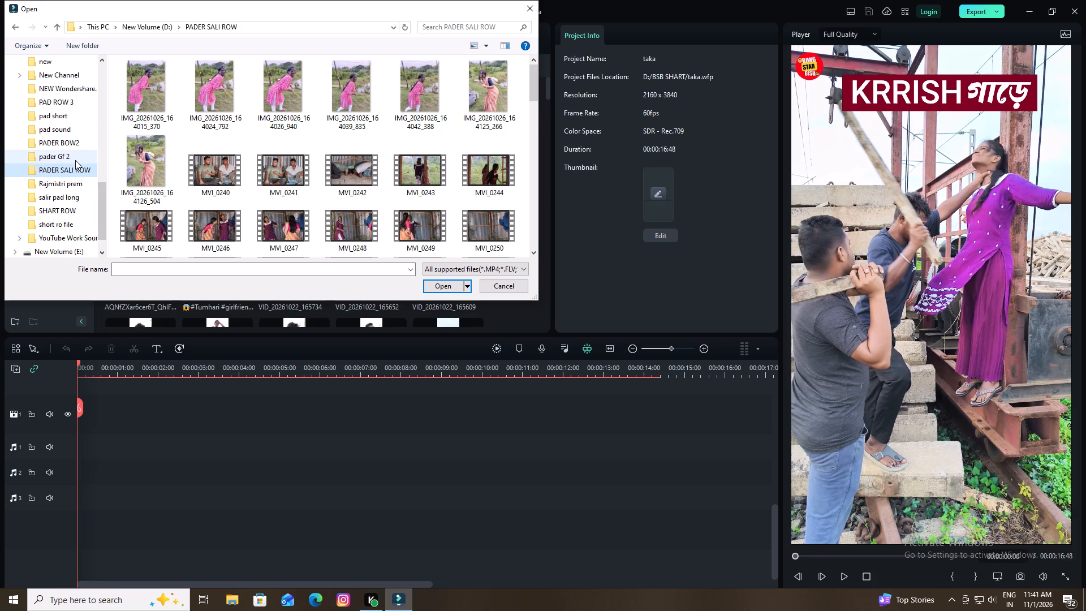
double_click(75, 144)
scroll(266, 175, "down", 4)
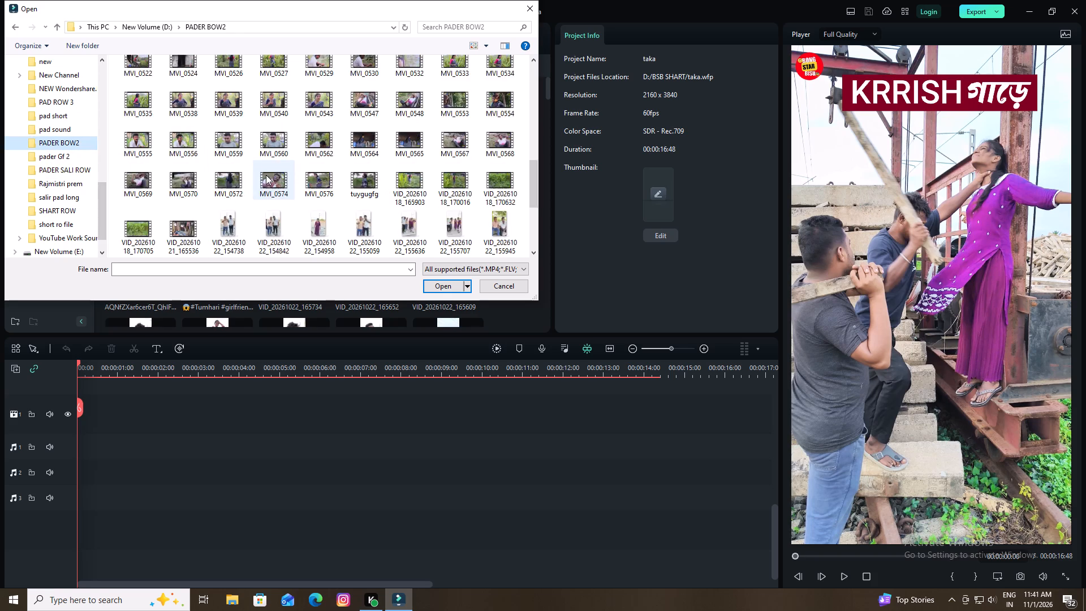
scroll(266, 175, "down", 7)
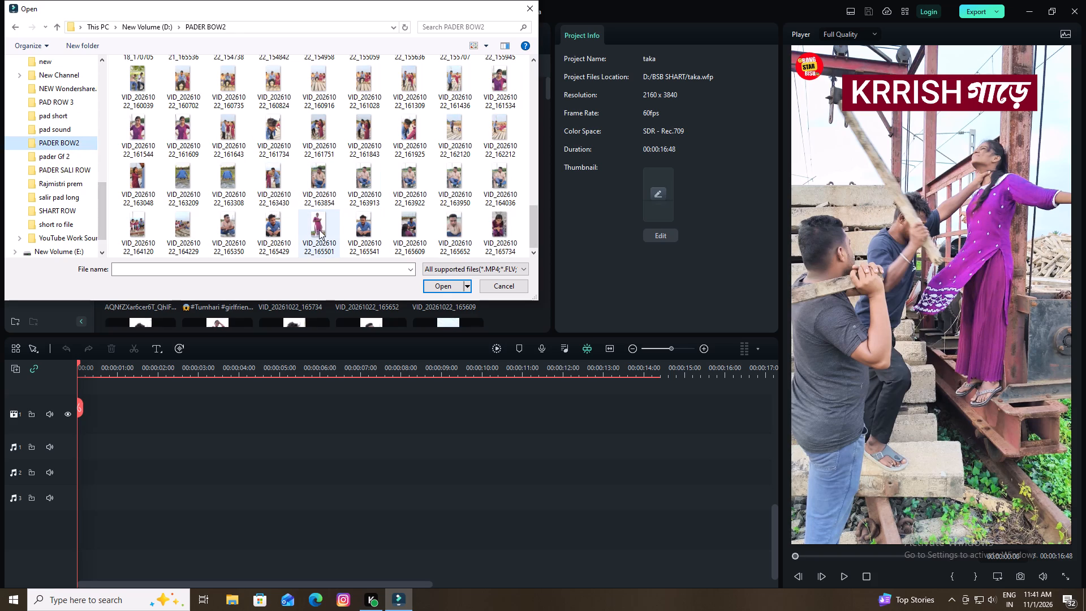
scroll(323, 214, "down", 2)
scroll(325, 213, "up", 1)
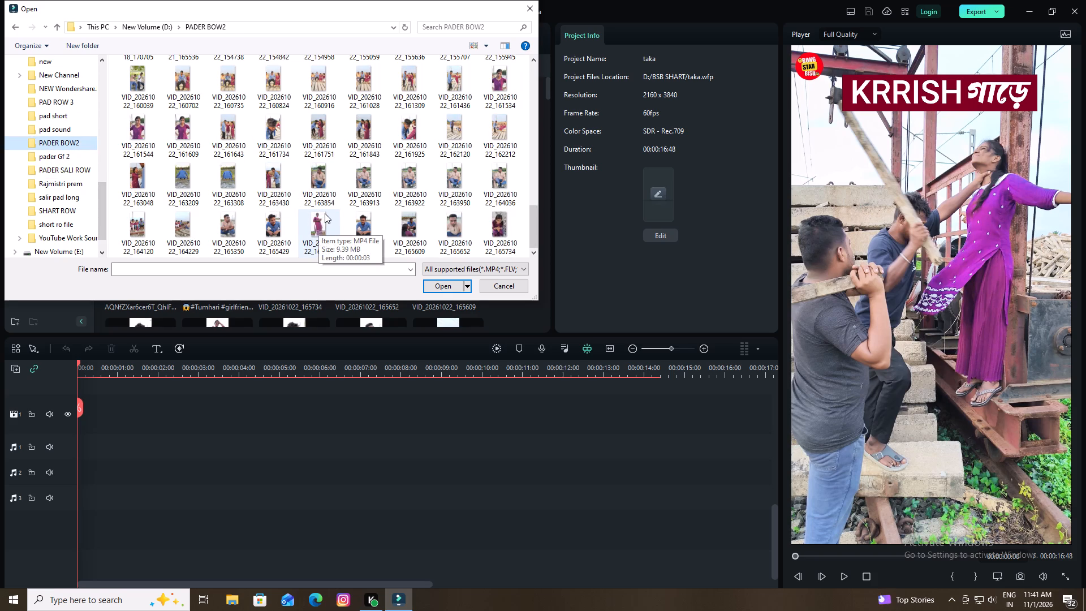
scroll(325, 213, "up", 1)
scroll(325, 213, "down", 6)
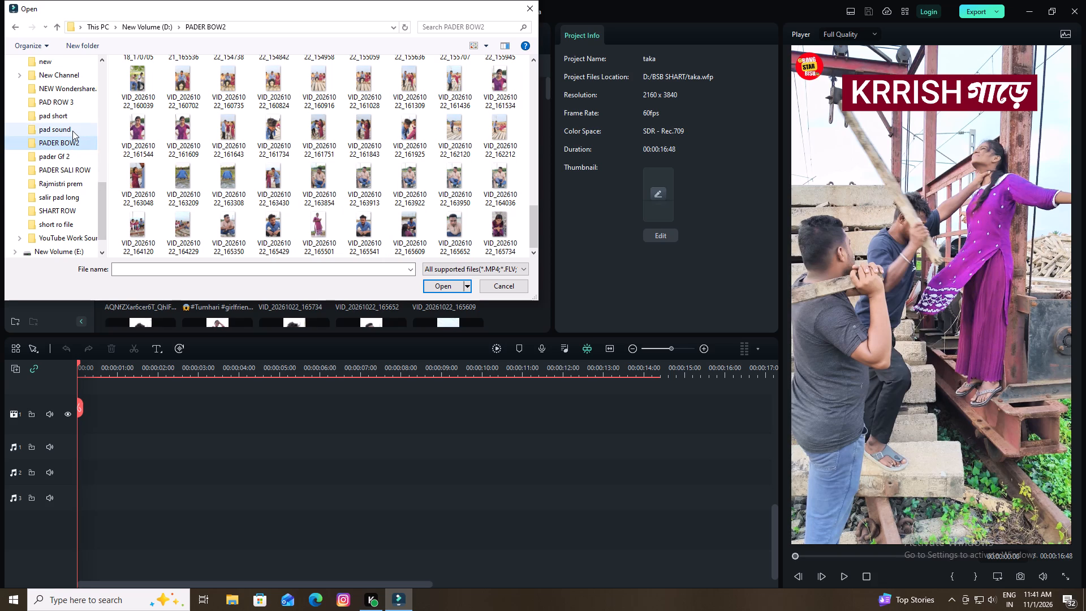
double_click(72, 131)
Import the seven clips VID_20261029_160229, 160316, 160443, 160724, 160805, 161000 and 161157 from the short ro file folder on New Volume (D:).
scroll(76, 137, "up", 1)
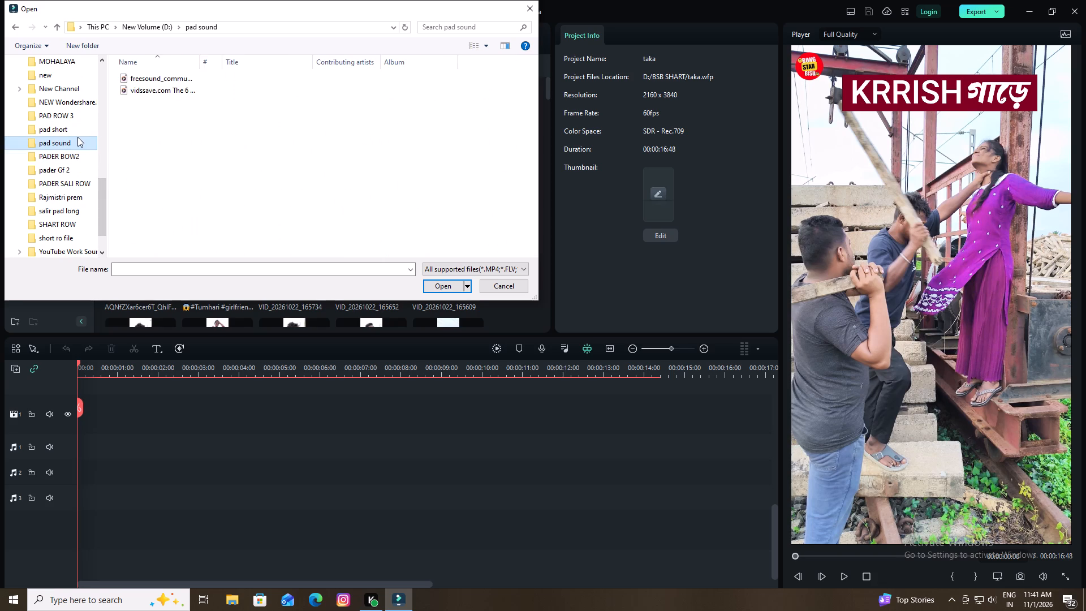
scroll(77, 136, "up", 2)
scroll(77, 136, "down", 5)
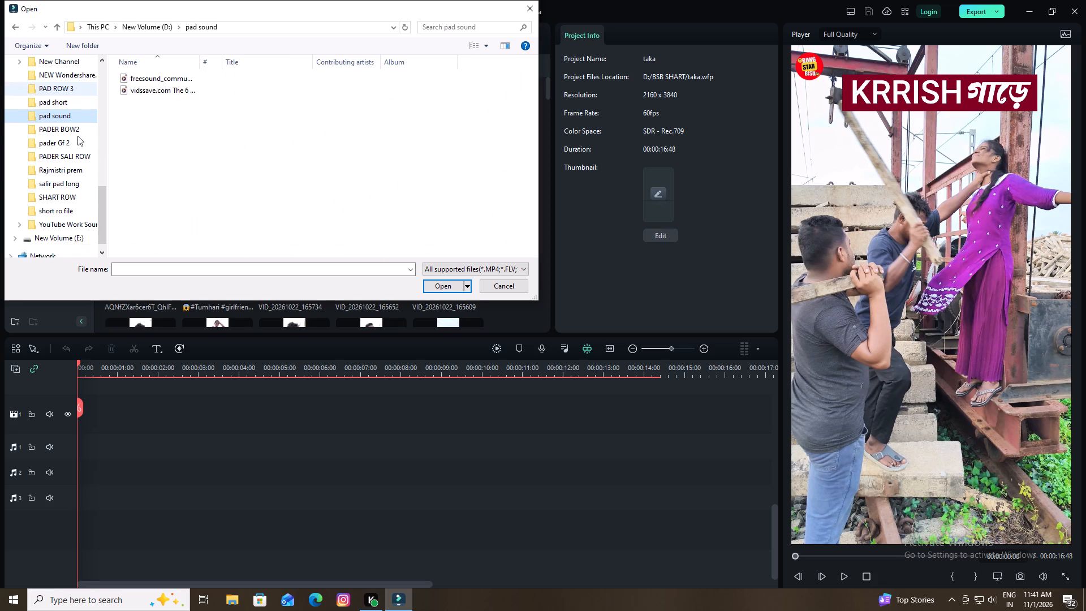
scroll(77, 136, "down", 2)
double_click(83, 196)
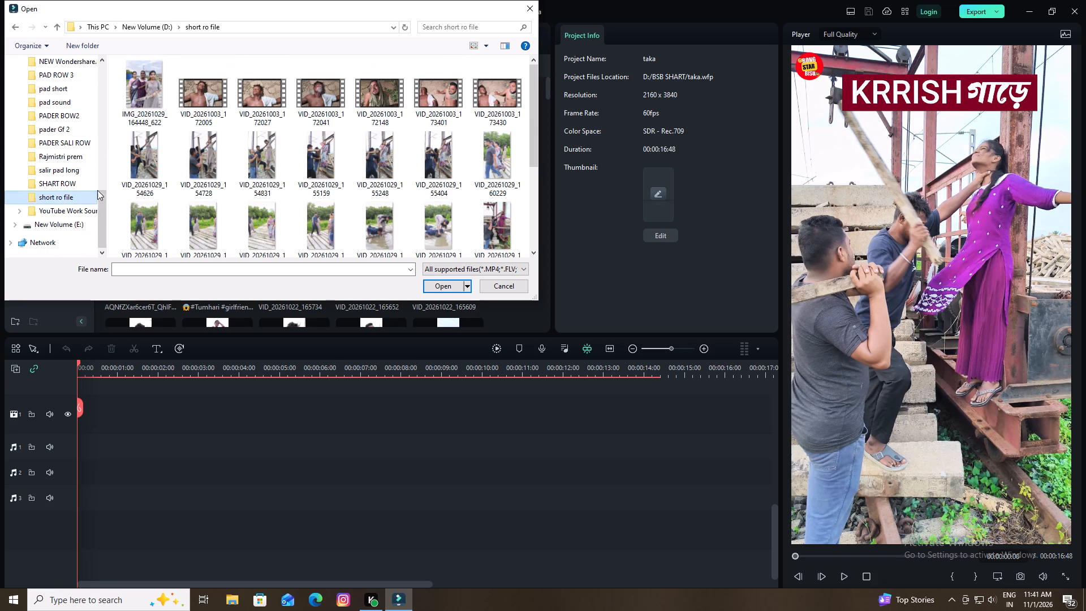
scroll(223, 180, "down", 1)
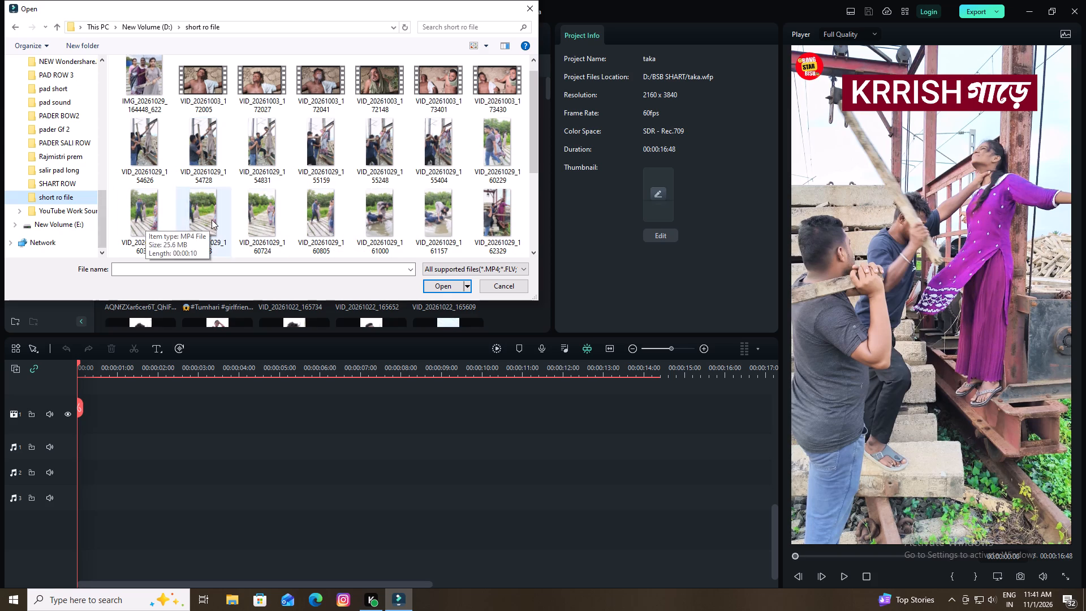
left_click(486, 149, "ctrl")
left_click(146, 221, "ctrl")
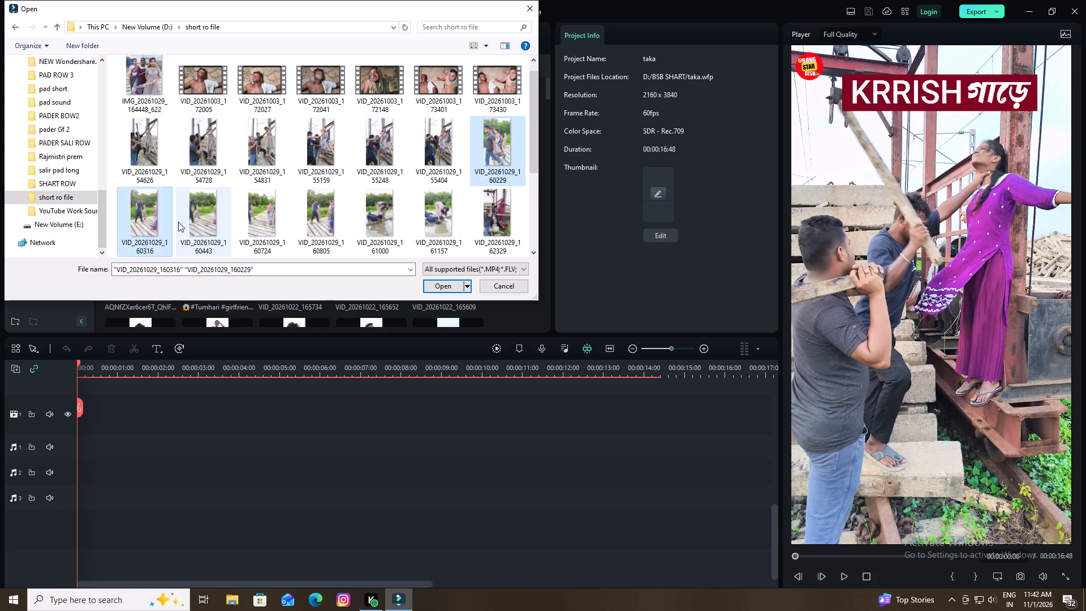
left_click(182, 223, "ctrl")
left_click(251, 220, "ctrl")
left_click(312, 219, "ctrl")
left_click(359, 218, "ctrl")
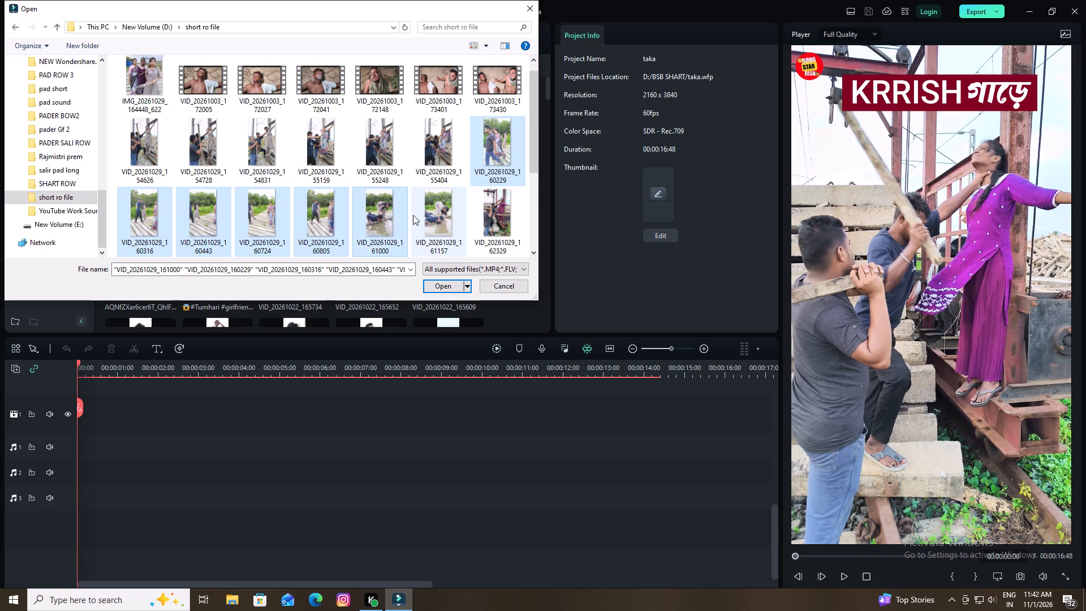
left_click(433, 215, "ctrl")
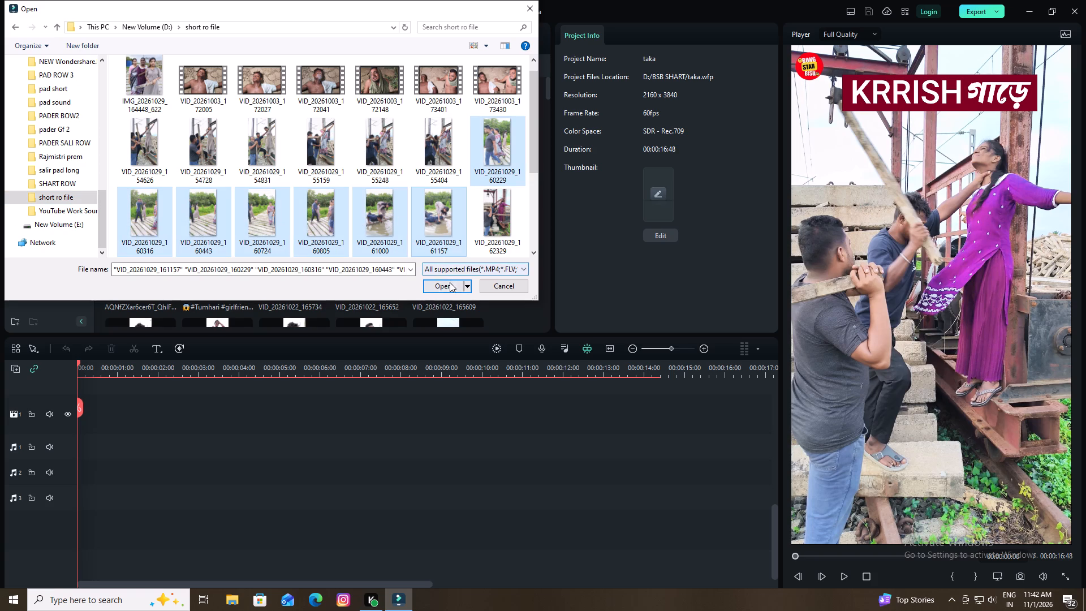
left_click(448, 286)
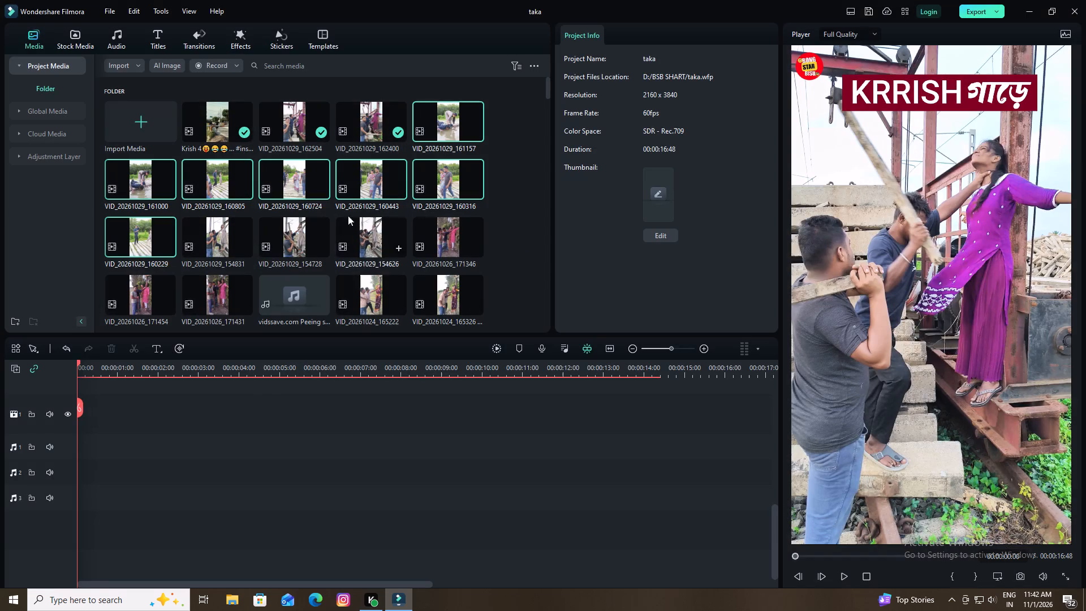
Delete the VID_20261029_162400, Krish 4 and VID_20261029_162504 clips from video track 3 of the timeline.
scroll(275, 391, "up", 6)
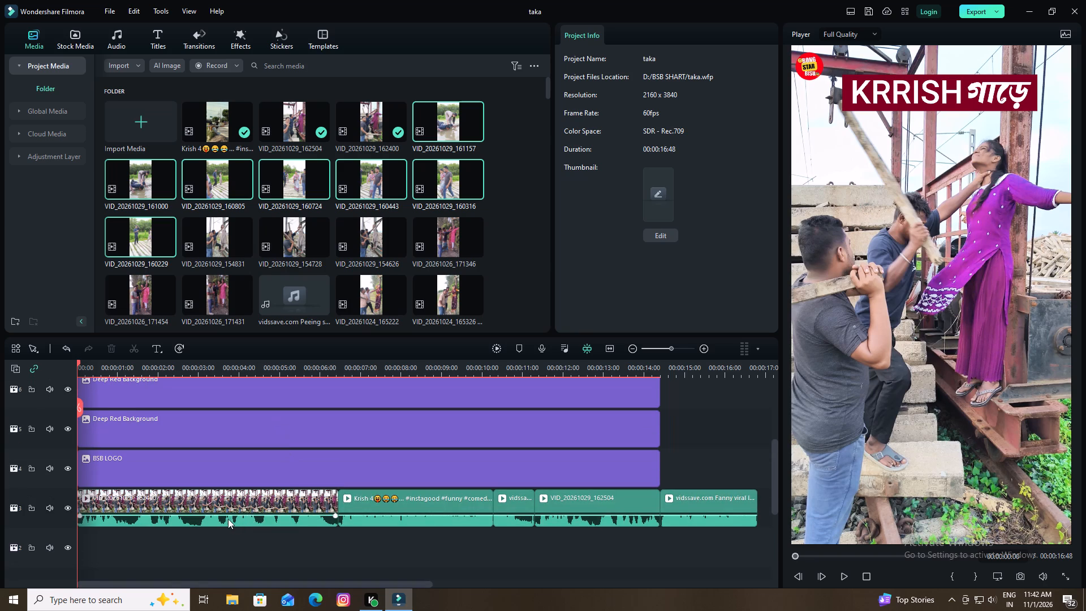
left_click(225, 509)
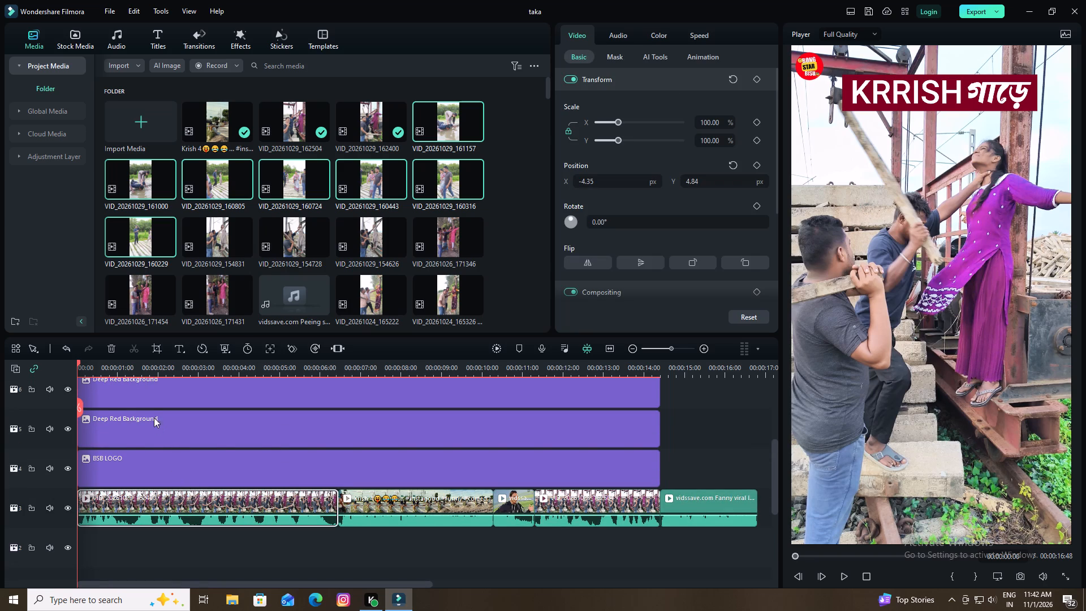
left_click(113, 350)
left_click(377, 503)
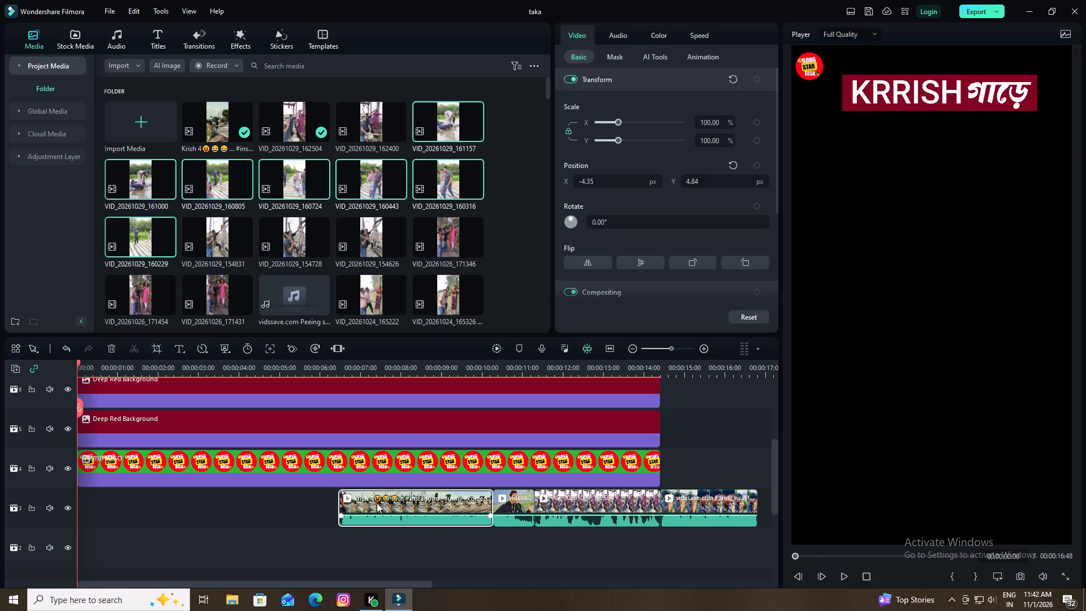
left_click(111, 348)
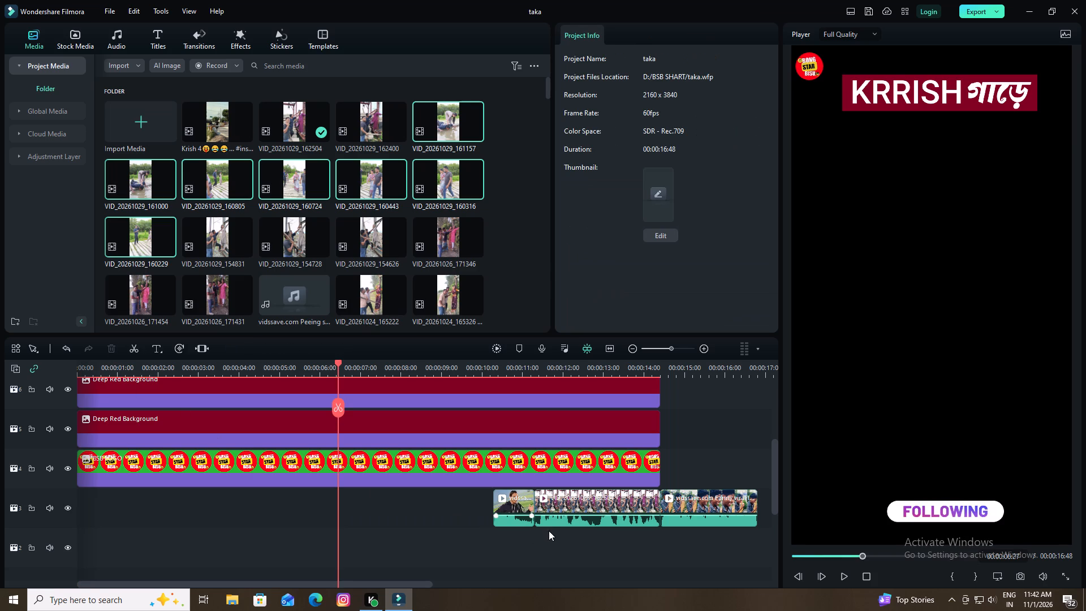
left_click(562, 506)
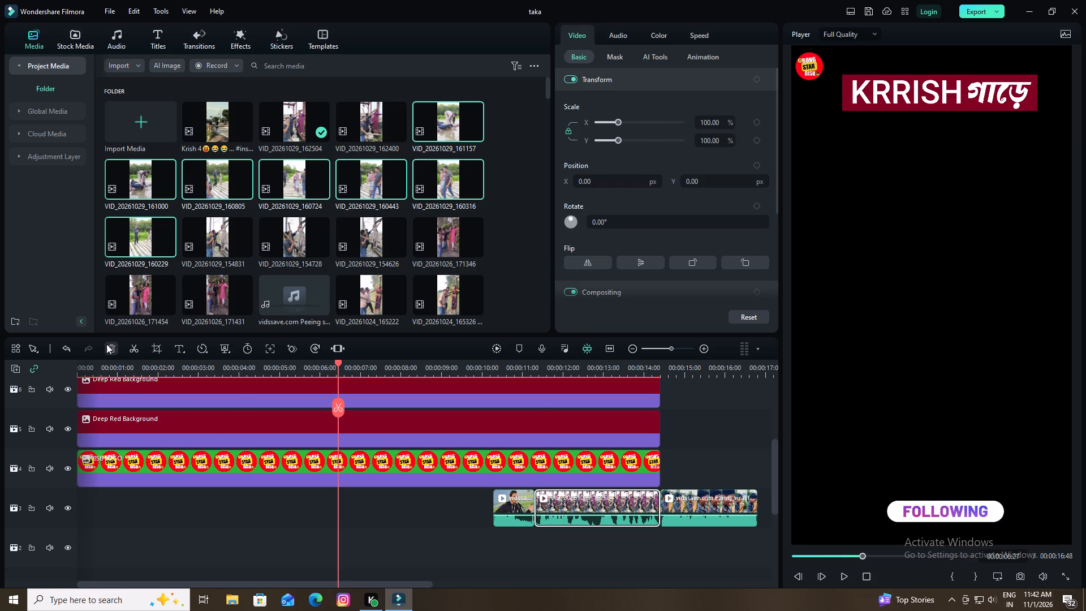
left_click(106, 344)
Review the remaining overlay, title, logo and video layers across the timeline tracks.
scroll(326, 440, "up", 3)
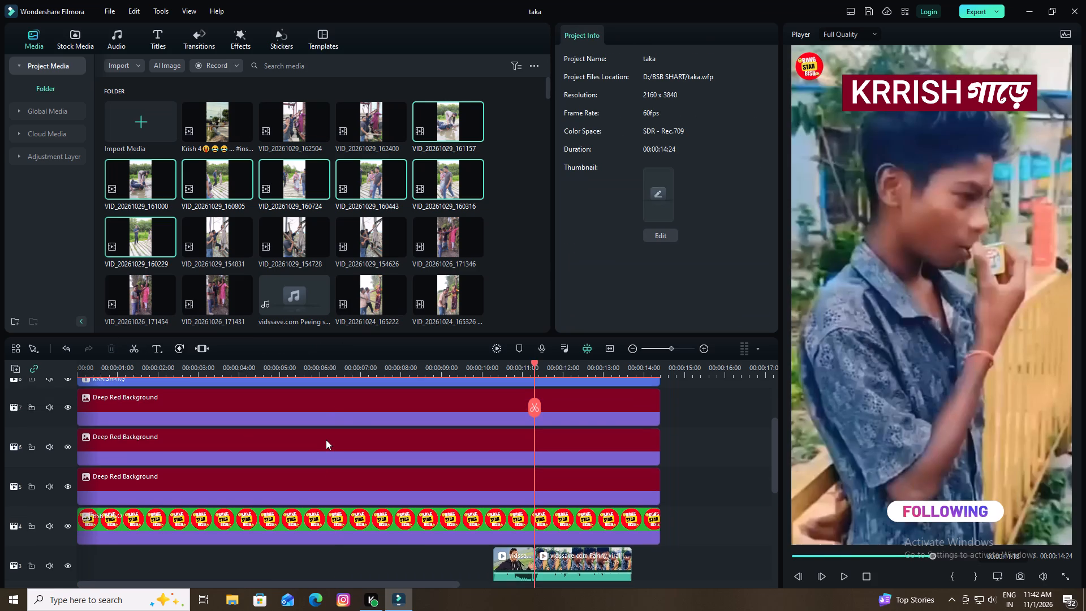
scroll(327, 440, "up", 3)
scroll(327, 440, "down", 8)
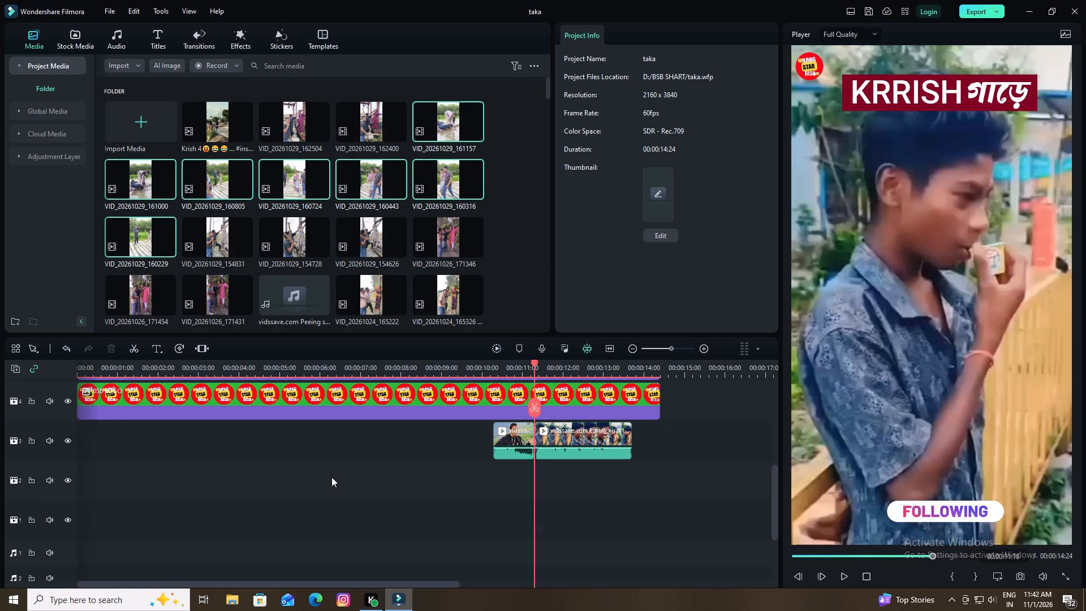
scroll(325, 472, "up", 7)
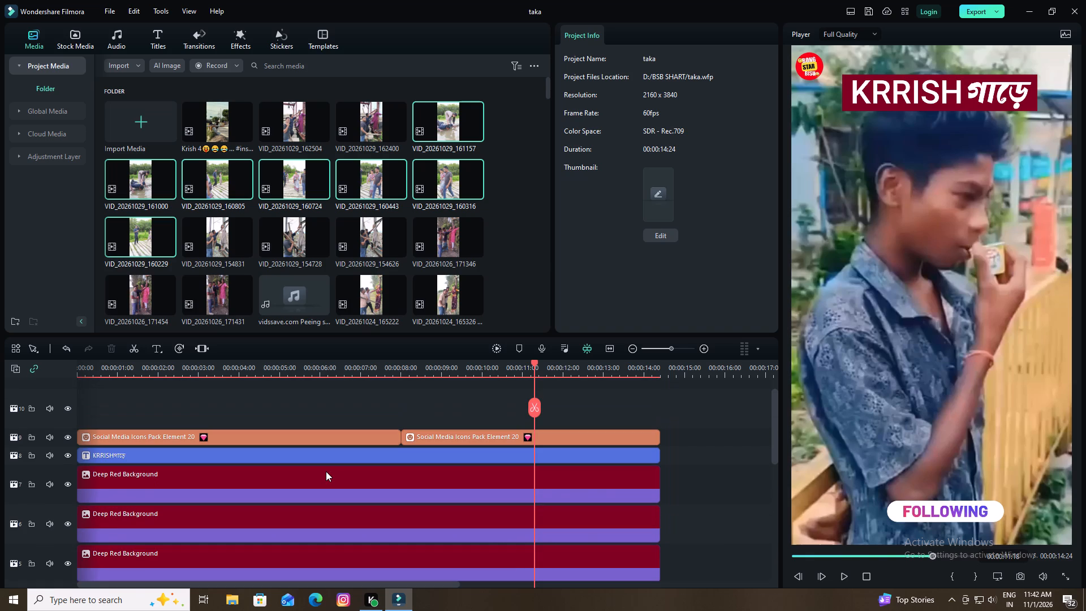
scroll(326, 471, "down", 4)
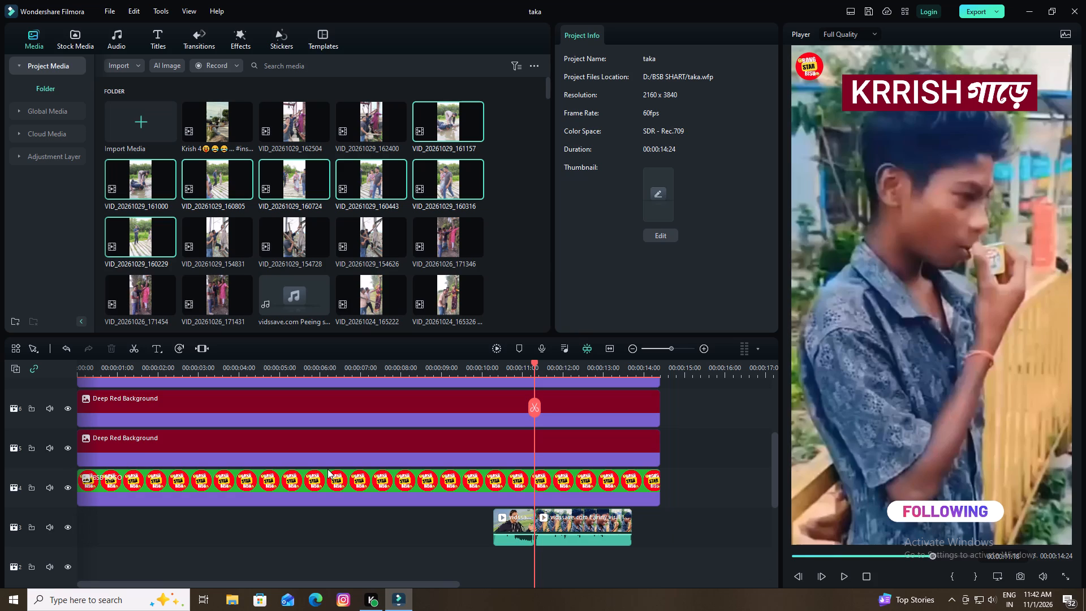
scroll(364, 523, "up", 3)
scroll(378, 506, "down", 5)
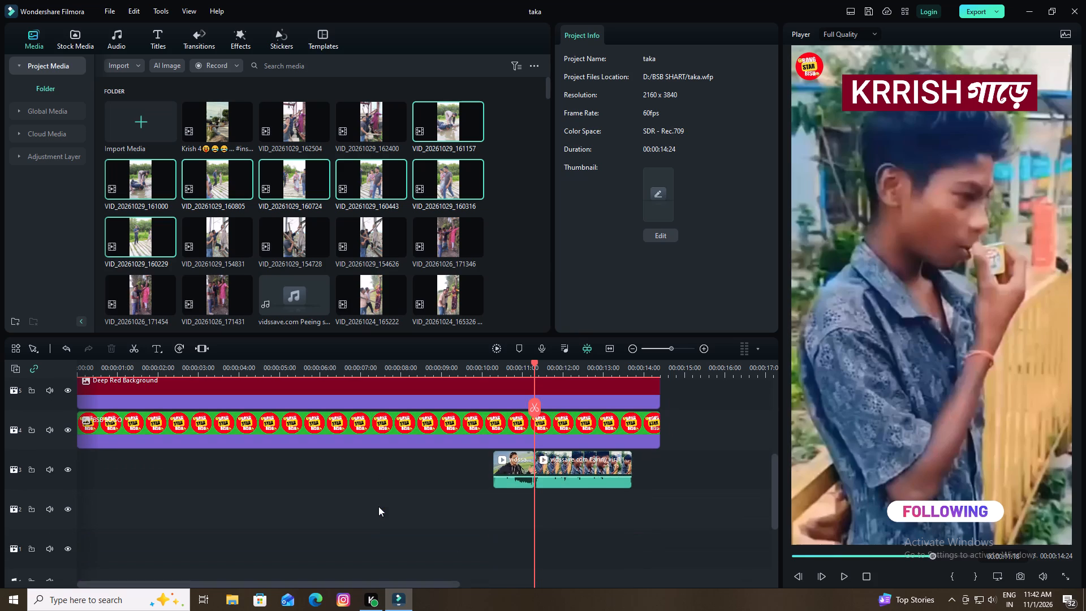
Clear the media selection and look through the project media library for clips to use.
left_click(508, 218)
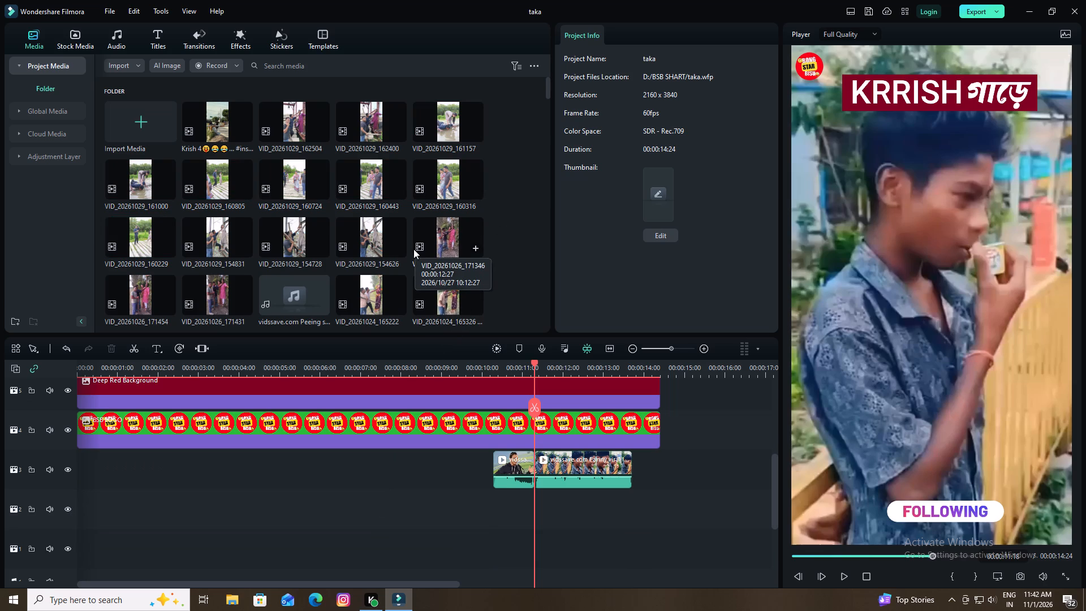
scroll(483, 281, "down", 2)
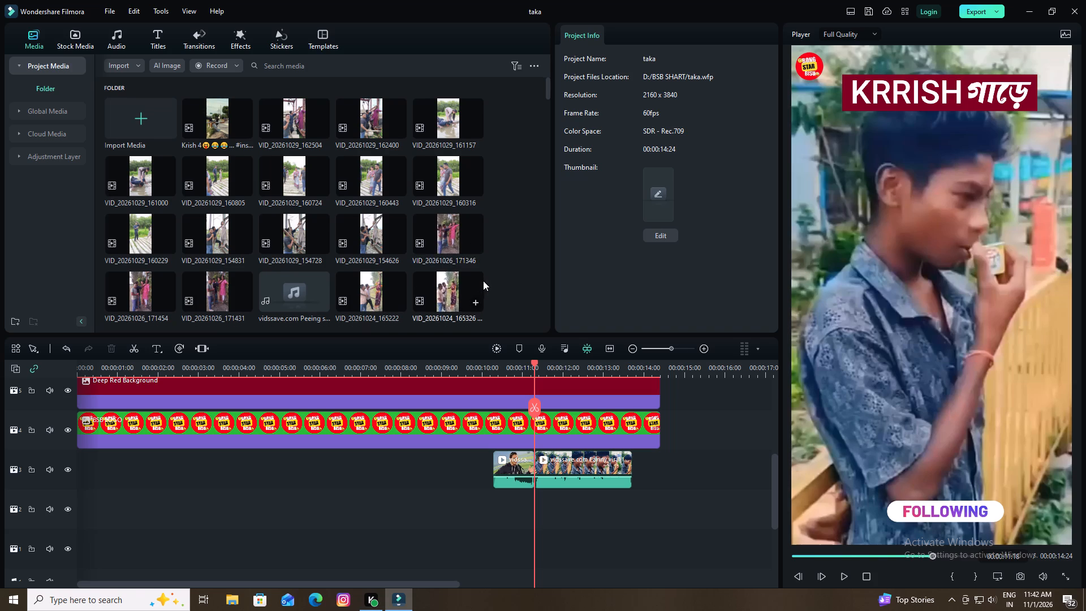
scroll(483, 281, "down", 1)
scroll(483, 281, "up", 3)
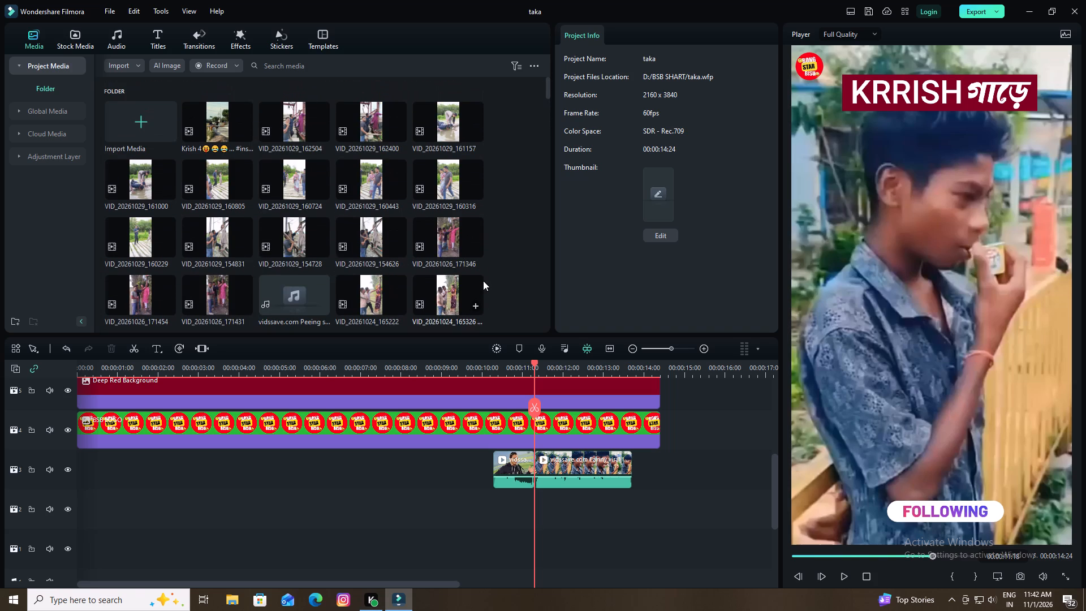
scroll(483, 281, "up", 5)
scroll(483, 281, "down", 5)
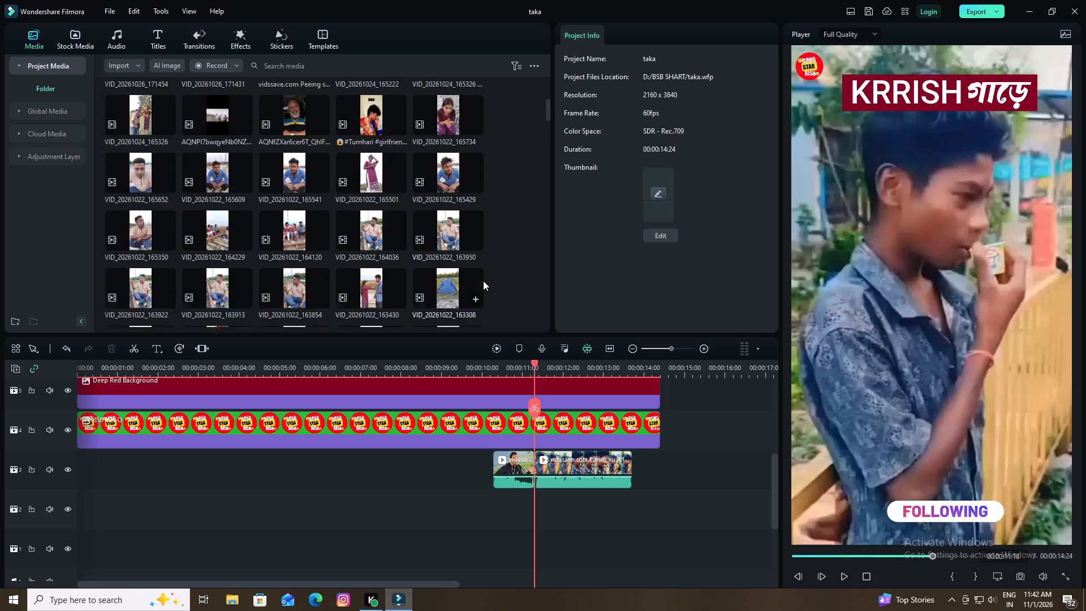
scroll(483, 281, "up", 8)
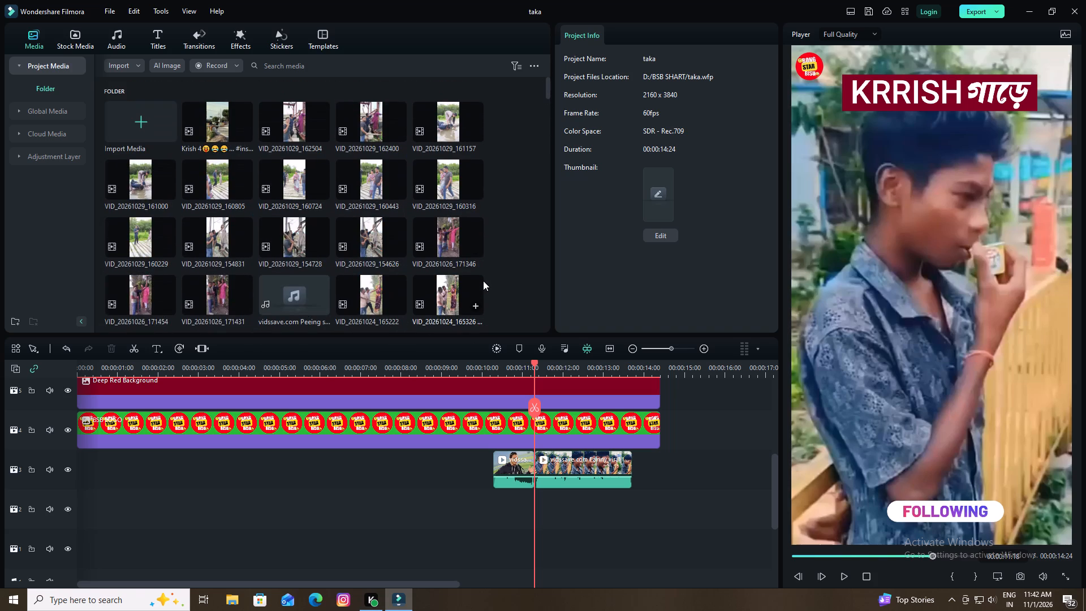
scroll(483, 281, "up", 7)
scroll(484, 280, "down", 2)
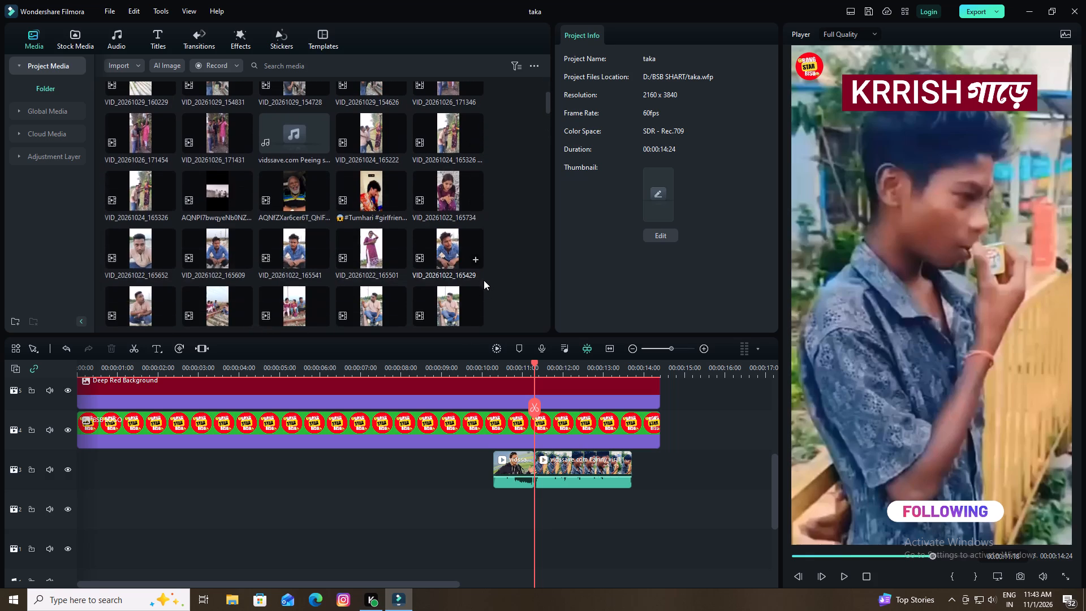
scroll(484, 280, "up", 5)
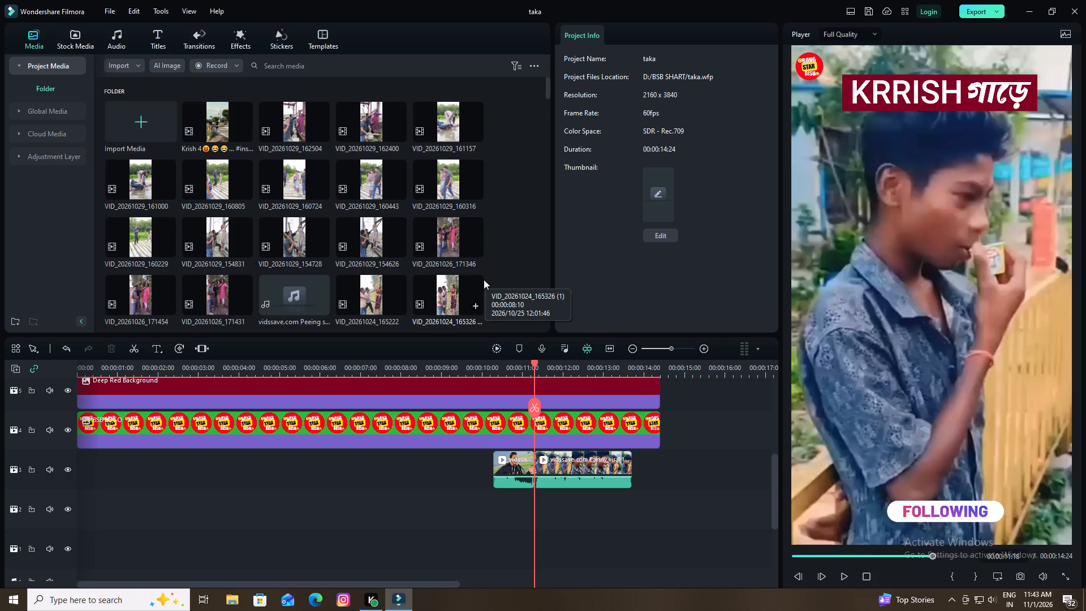
Preview the imported clips VID_20261029_160316, 160724, 160805 and 160229 to compare them for the opening shot.
scroll(484, 279, "up", 1)
scroll(484, 279, "down", 4)
scroll(484, 279, "up", 5)
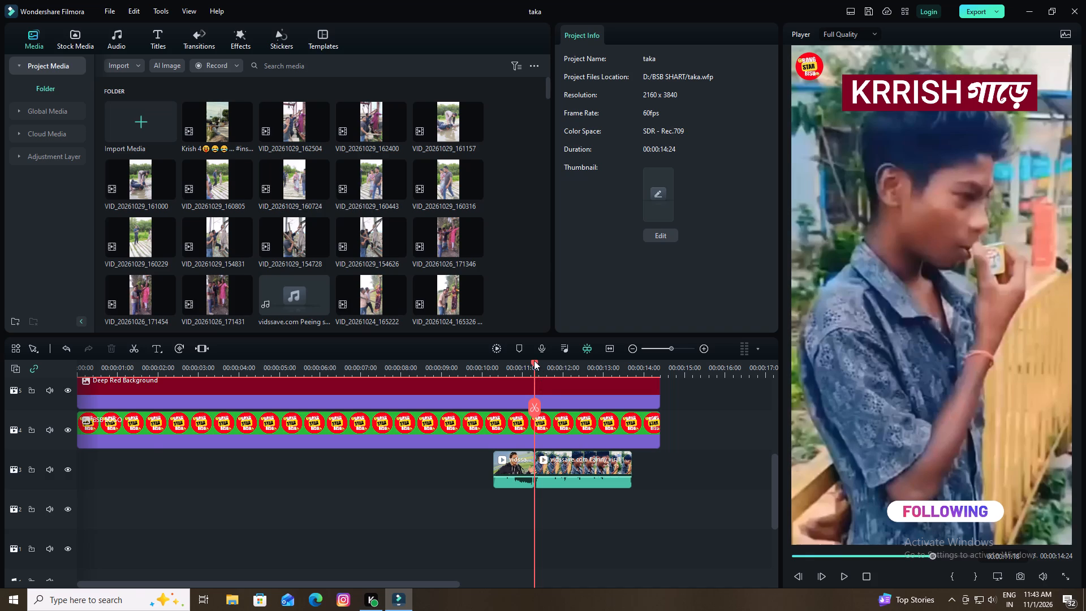
left_click_drag(534, 360, 120, 369)
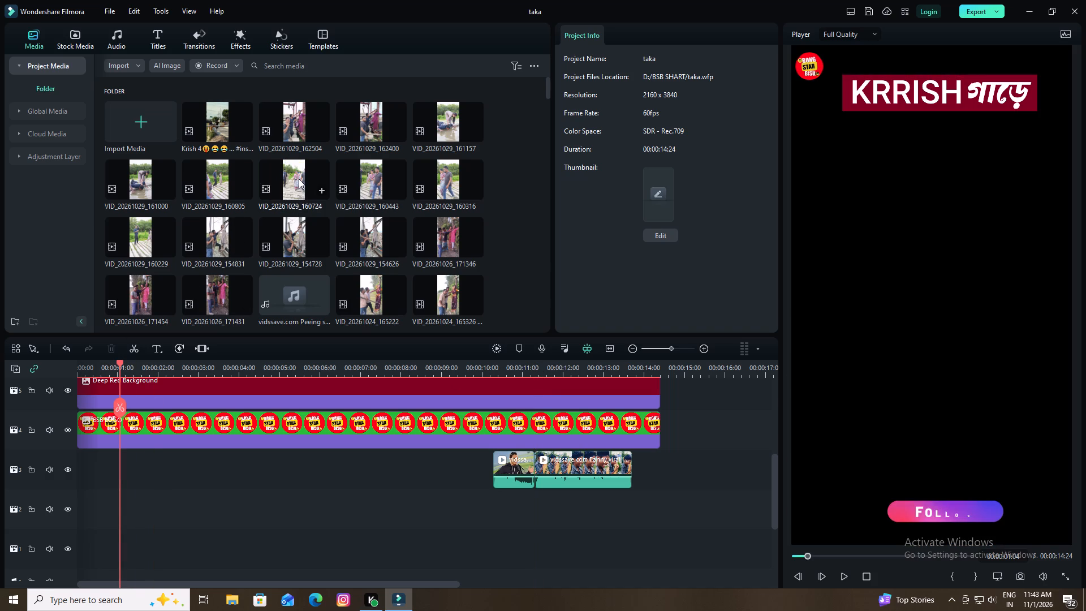
scroll(243, 205, "down", 1)
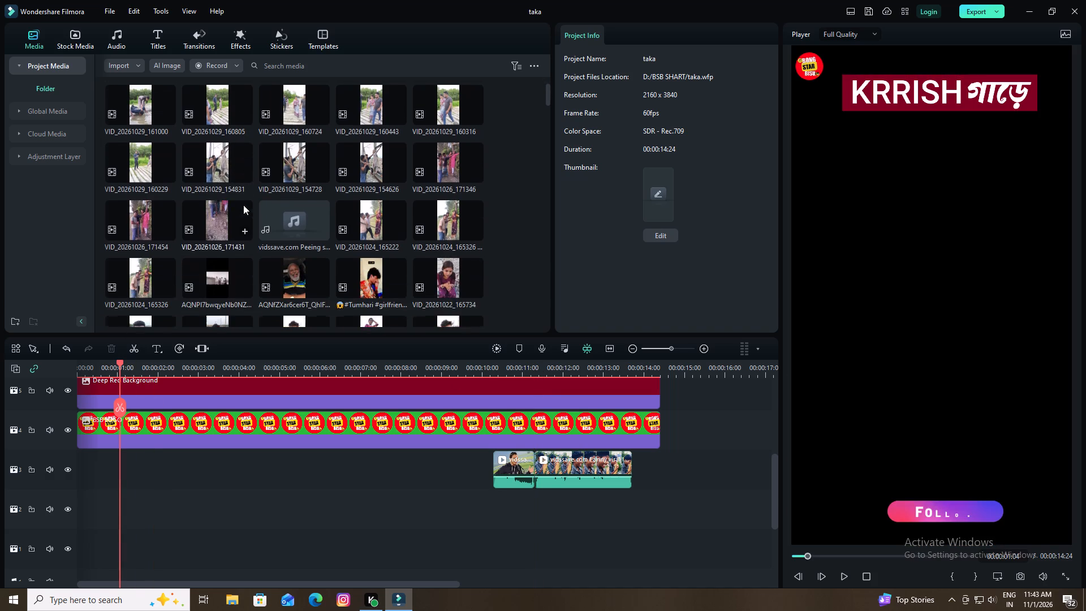
scroll(225, 208, "up", 2)
left_click(452, 171)
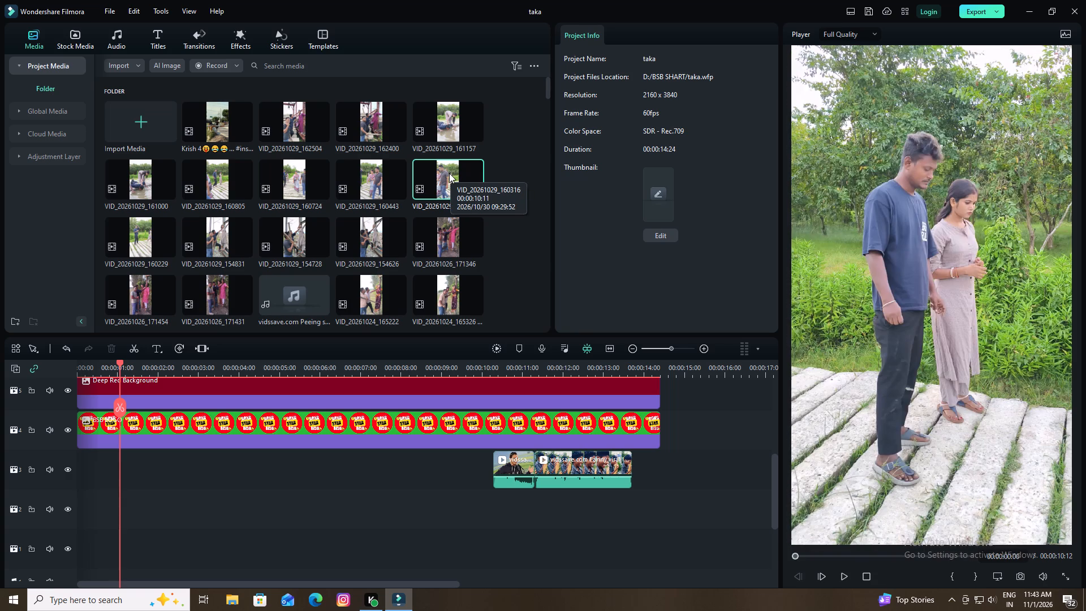
left_click(449, 173)
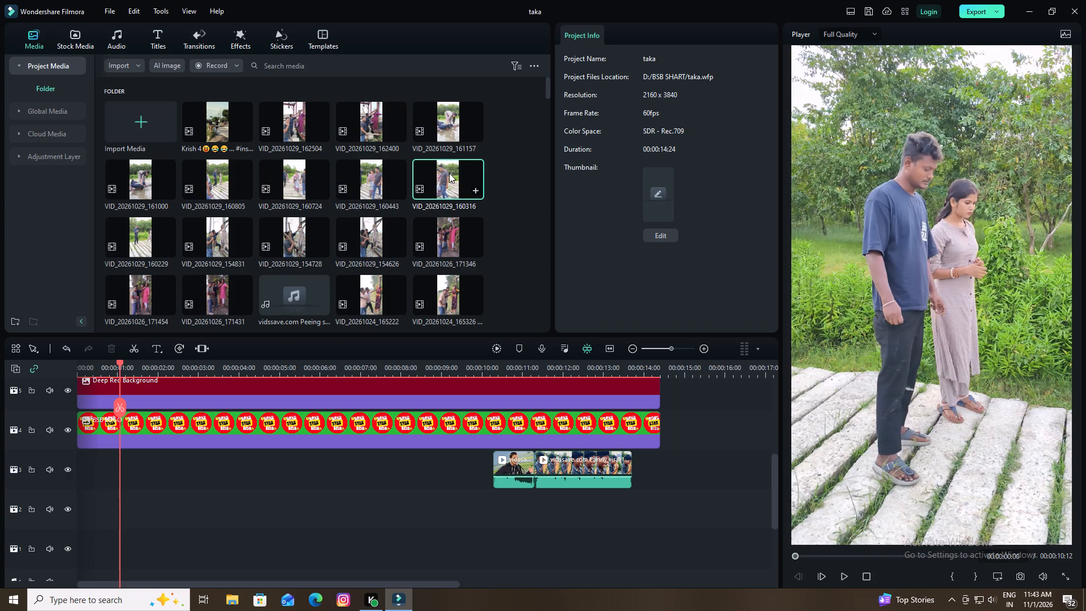
double_click(288, 180)
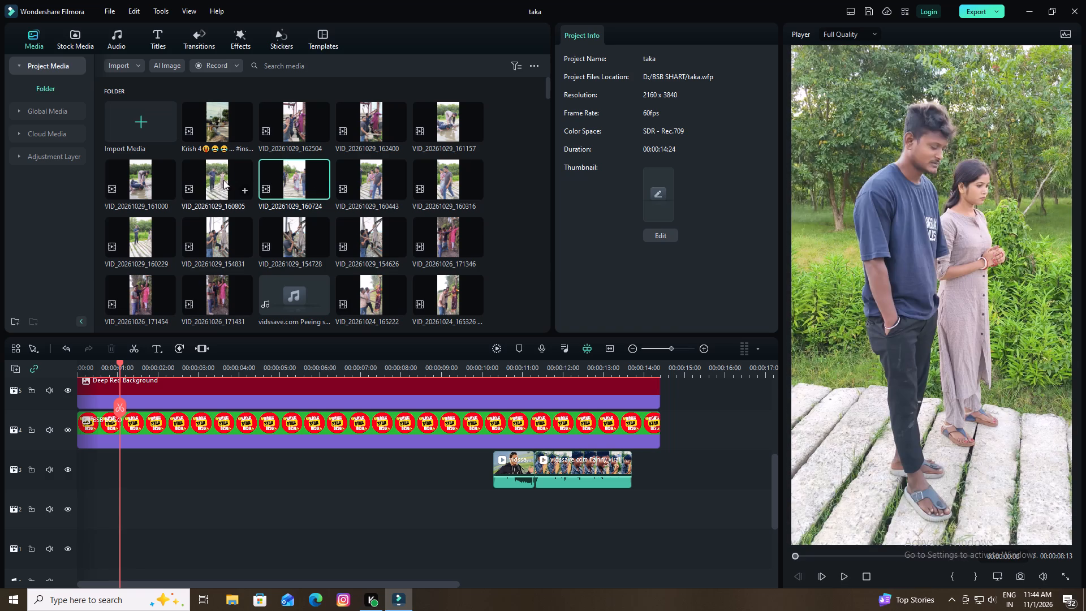
double_click(213, 180)
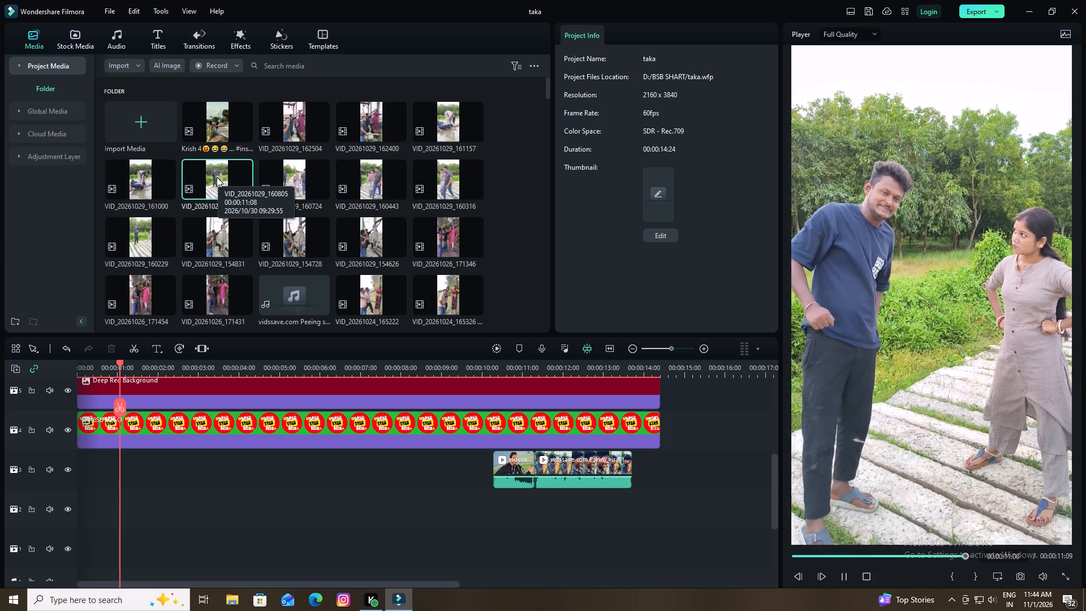
double_click(217, 177)
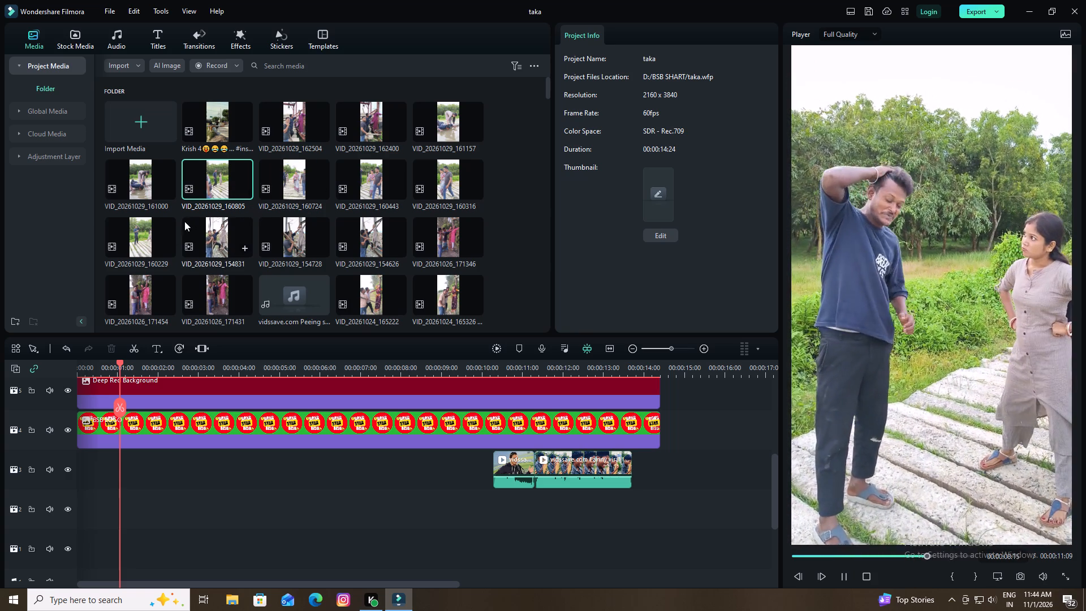
left_click(140, 234)
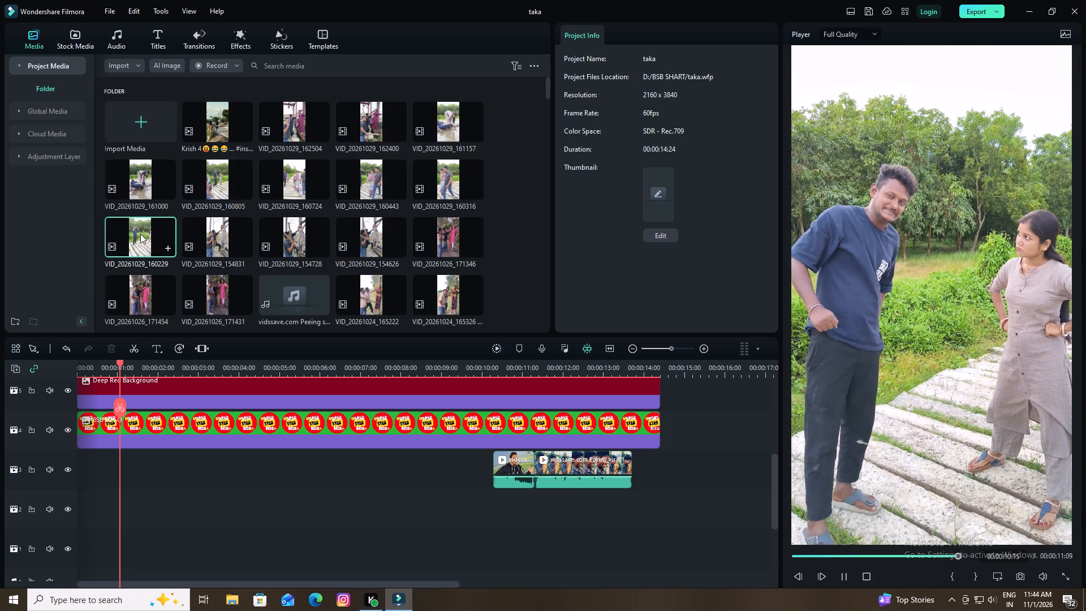
left_click(140, 234)
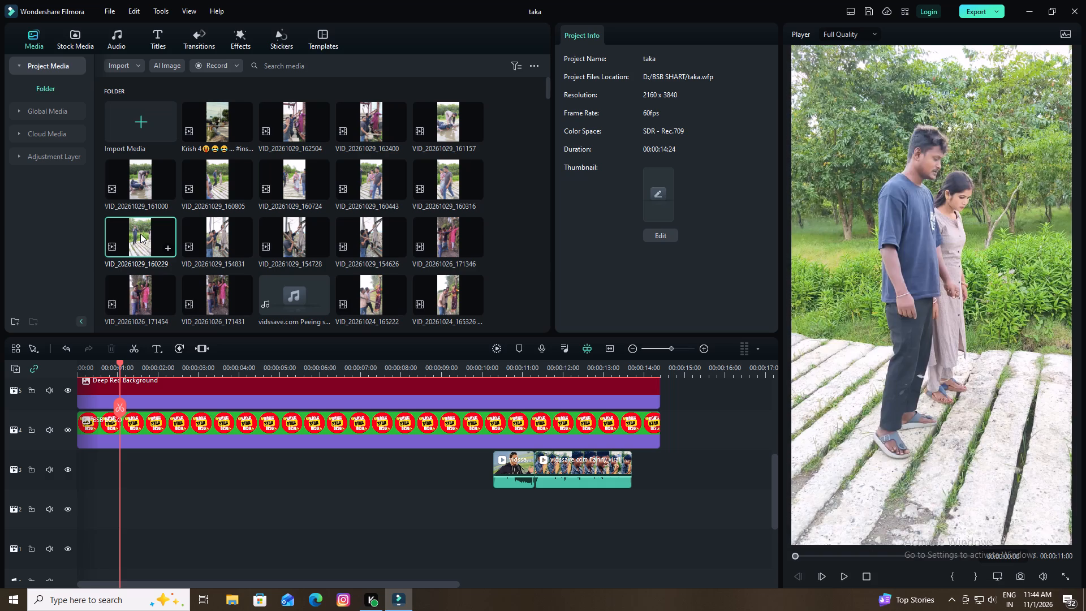
left_click(140, 234)
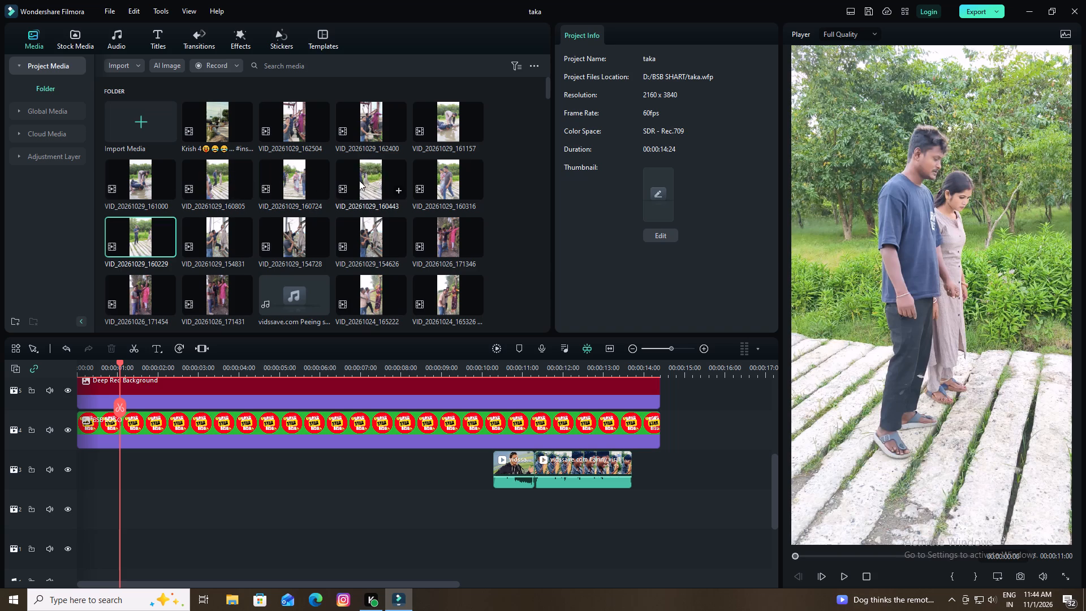
double_click(218, 179)
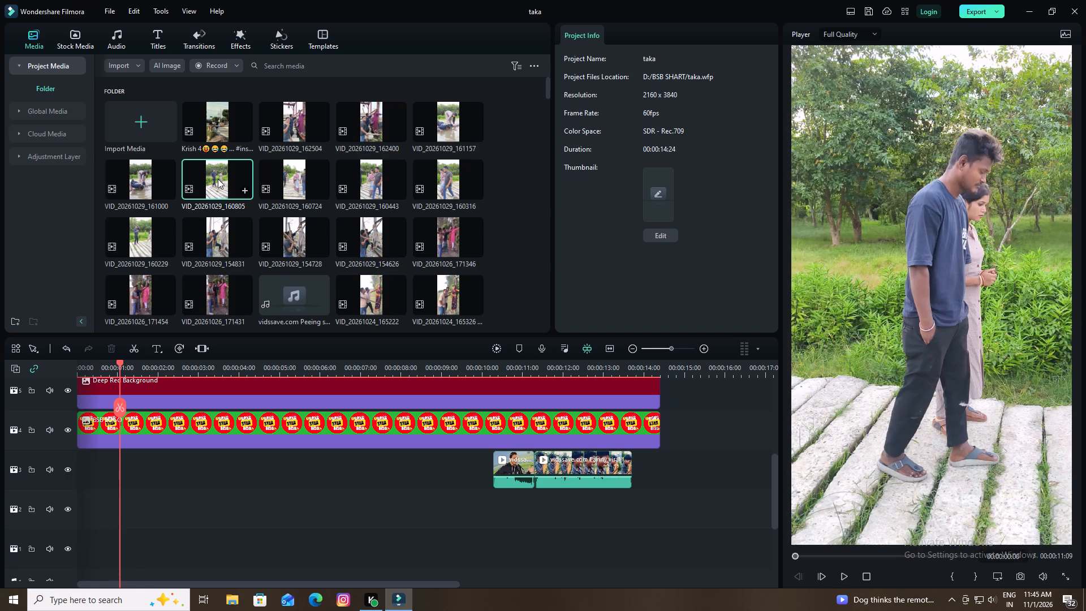
double_click(439, 182)
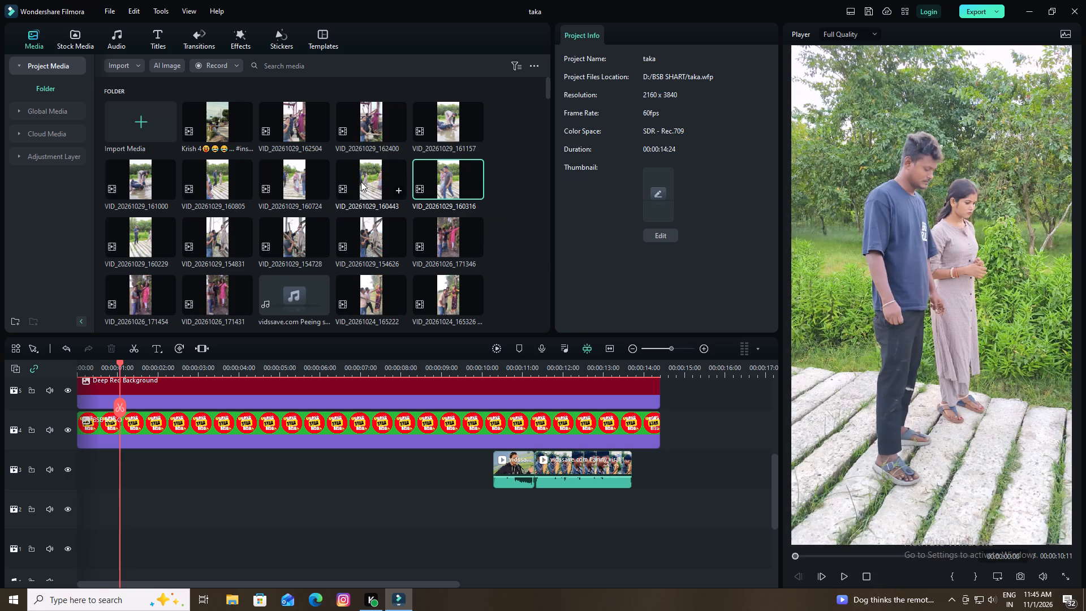
double_click(292, 179)
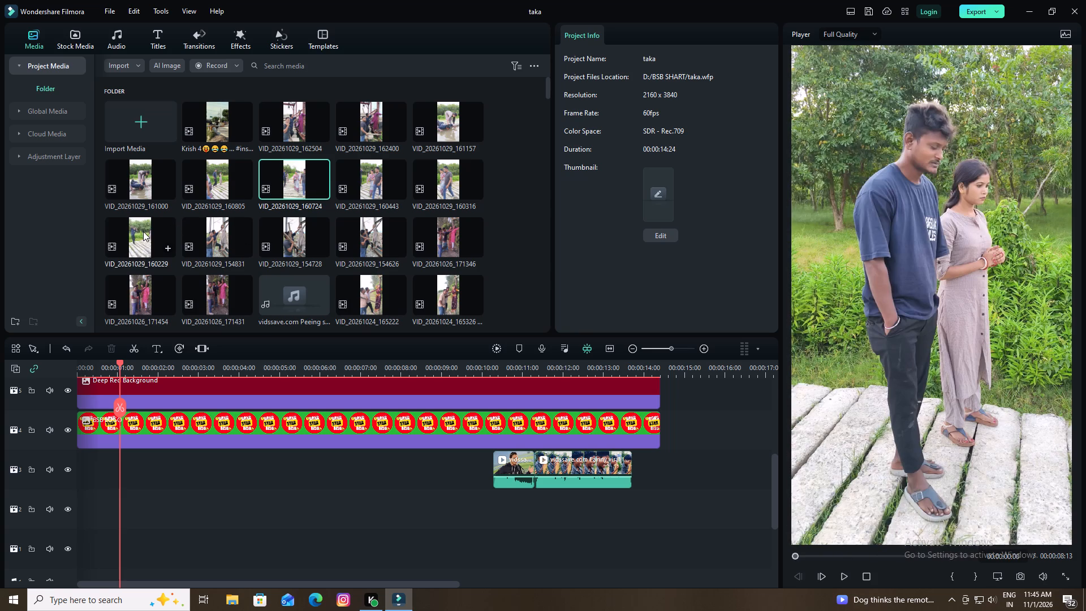
double_click(143, 231)
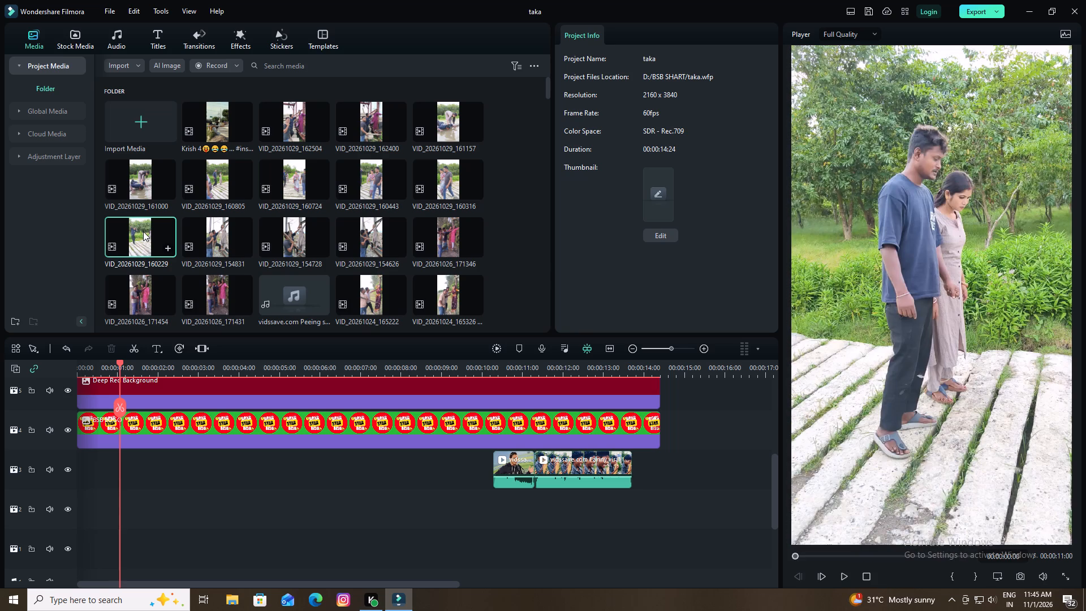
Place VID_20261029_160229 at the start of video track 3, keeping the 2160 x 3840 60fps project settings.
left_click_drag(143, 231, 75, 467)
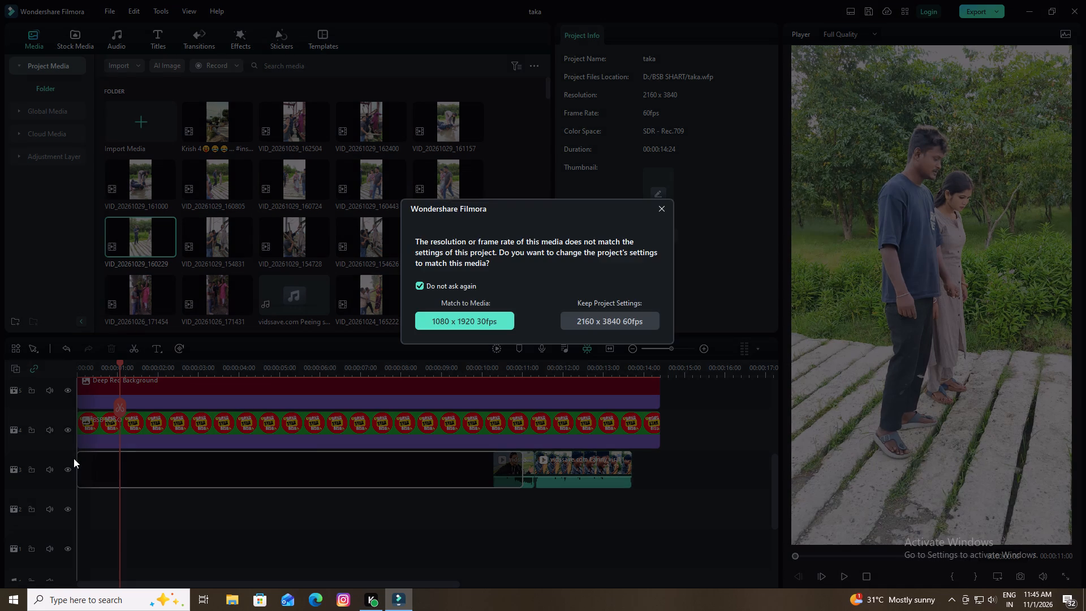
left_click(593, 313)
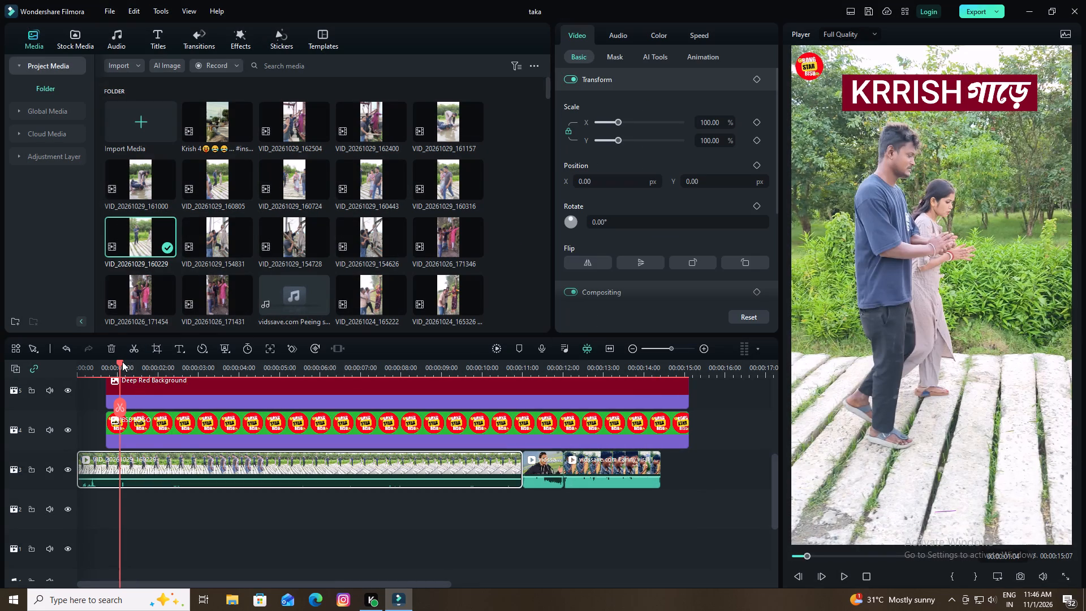
Play the timeline to review the VID_20261029_160229 clip under the title and logo overlays.
left_click_drag(122, 362, 102, 366)
key("space")
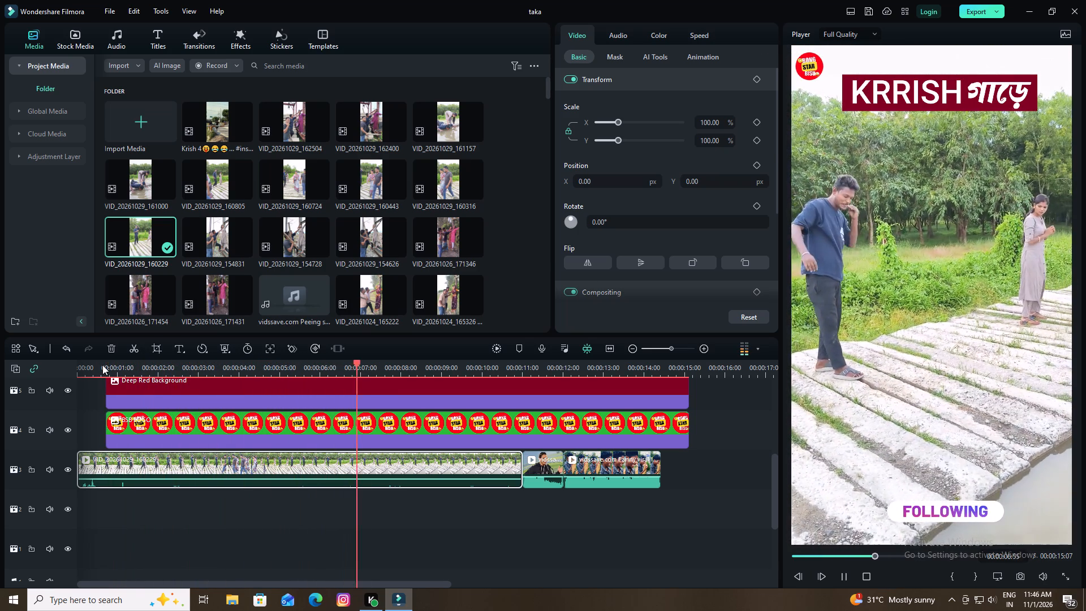
key("space")
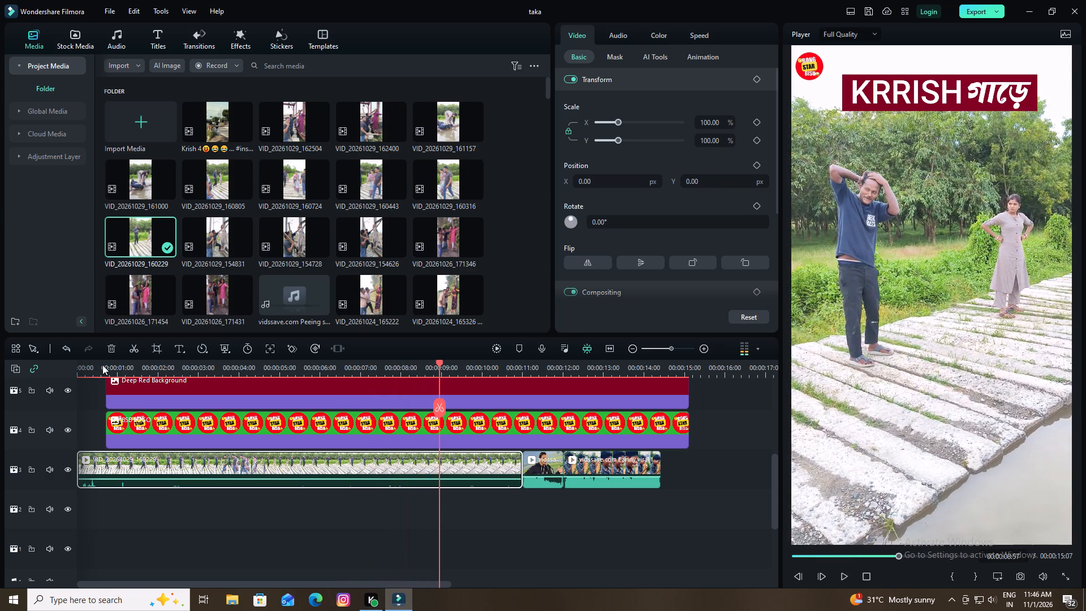
left_click_drag(438, 365, 14, 425)
key("space")
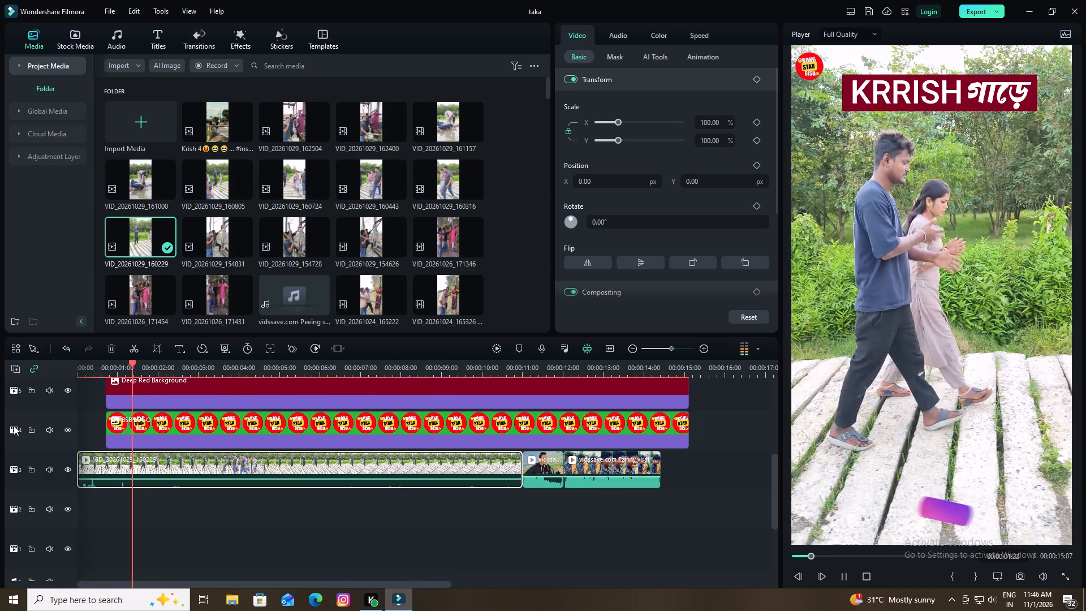
key("space")
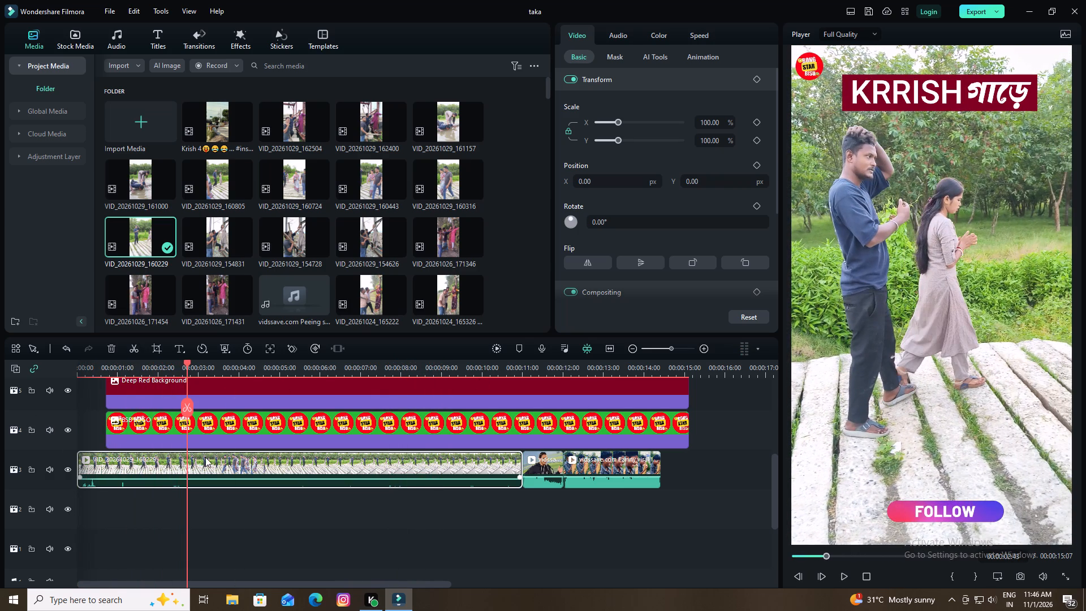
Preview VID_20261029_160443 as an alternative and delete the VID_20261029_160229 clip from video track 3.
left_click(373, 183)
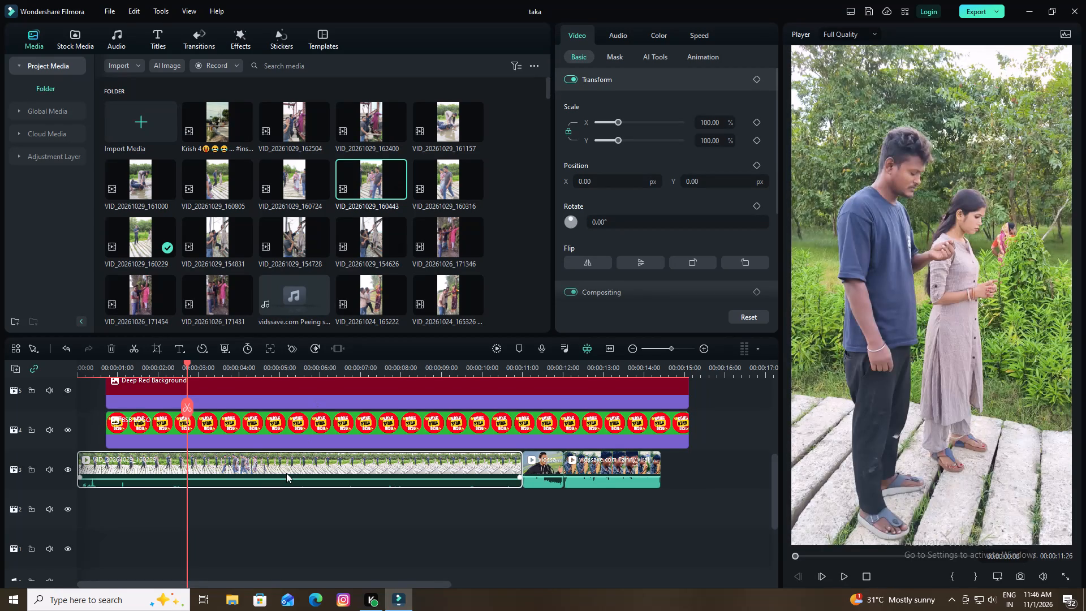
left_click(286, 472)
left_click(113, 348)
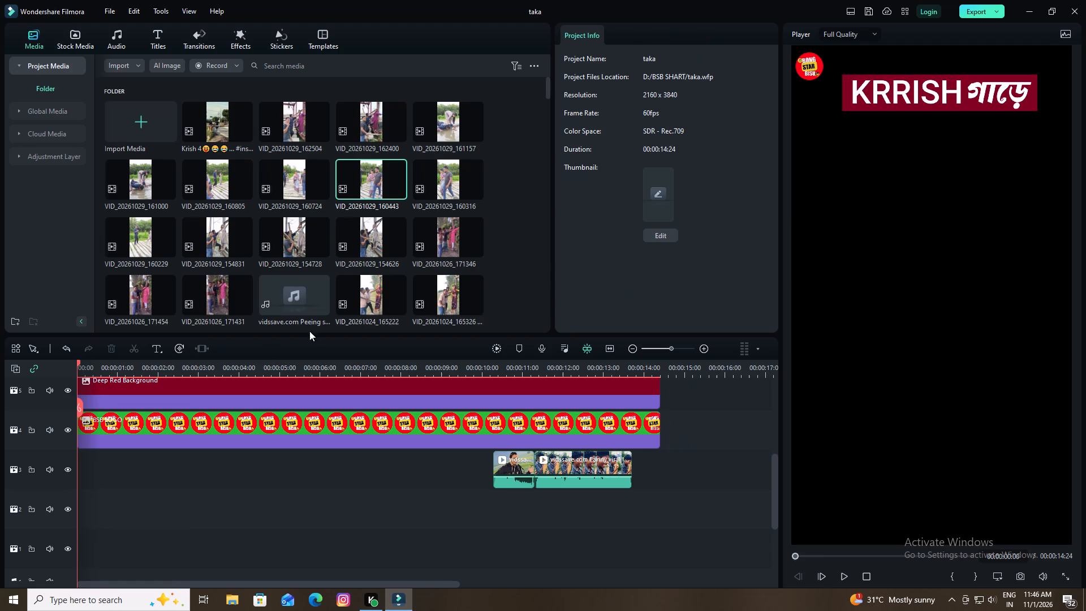
Place VID_20261029_160443 at the start of video track 3, ahead of the two vidssave clips.
left_click_drag(370, 177, 79, 459)
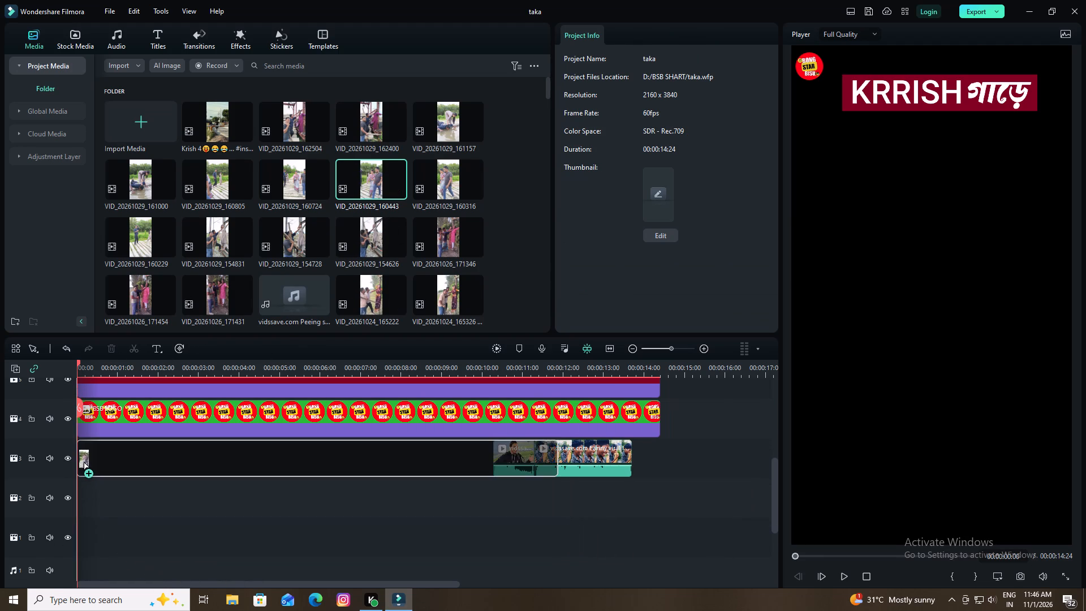
left_click_drag(79, 459, 79, 458)
Find where the action begins in VID_20261029_160443, split the clip at about 00:00:00:53 and delete the opening piece.
key("space")
key("space")
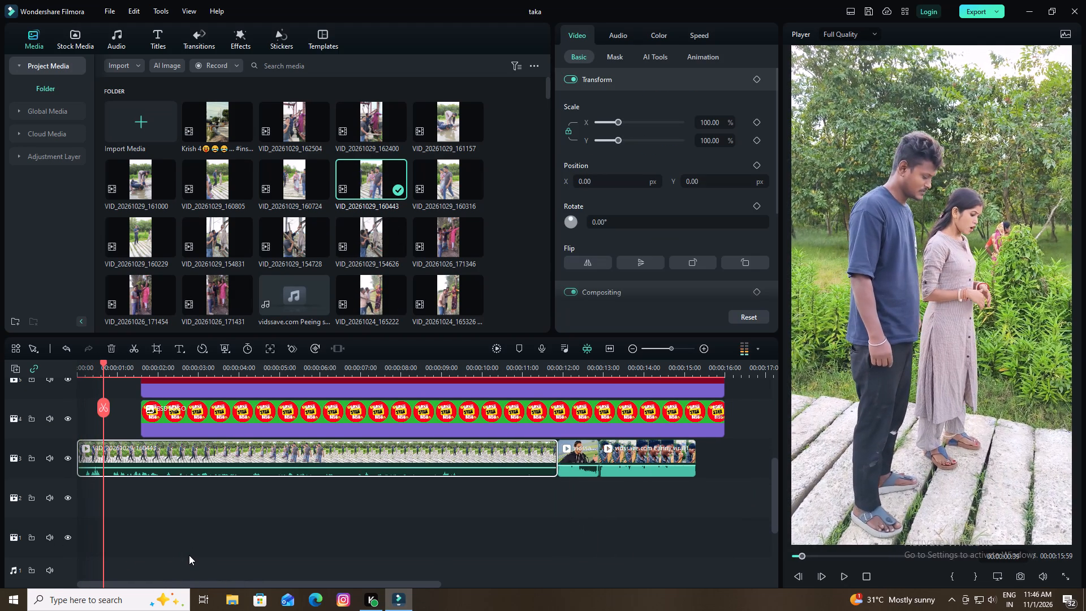
key("space")
key("space")
key("space")
key("space")
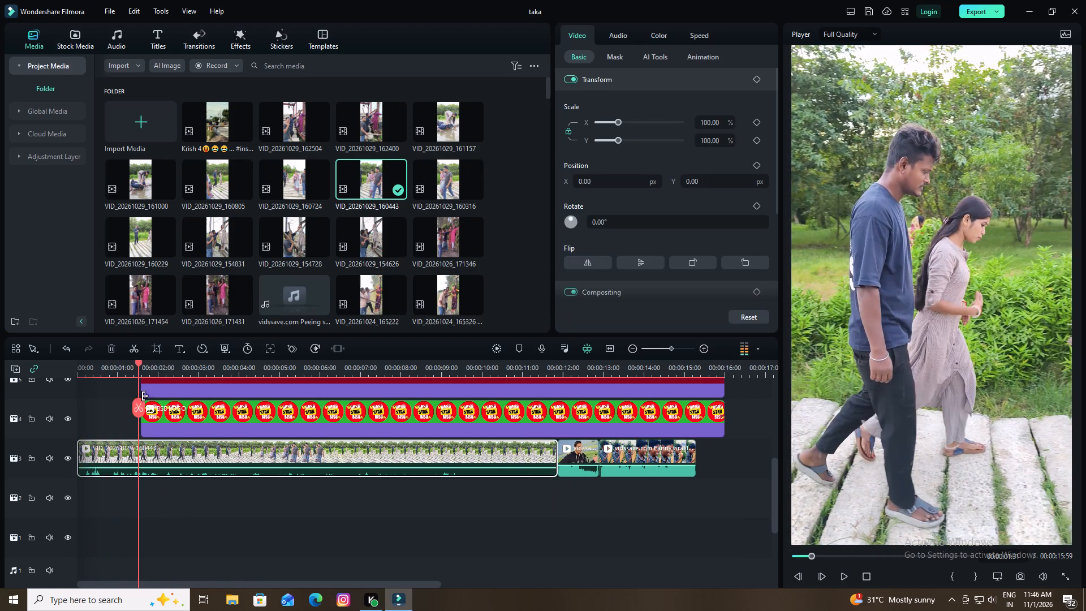
left_click_drag(136, 361, 113, 377)
left_click(110, 411)
left_click(96, 445)
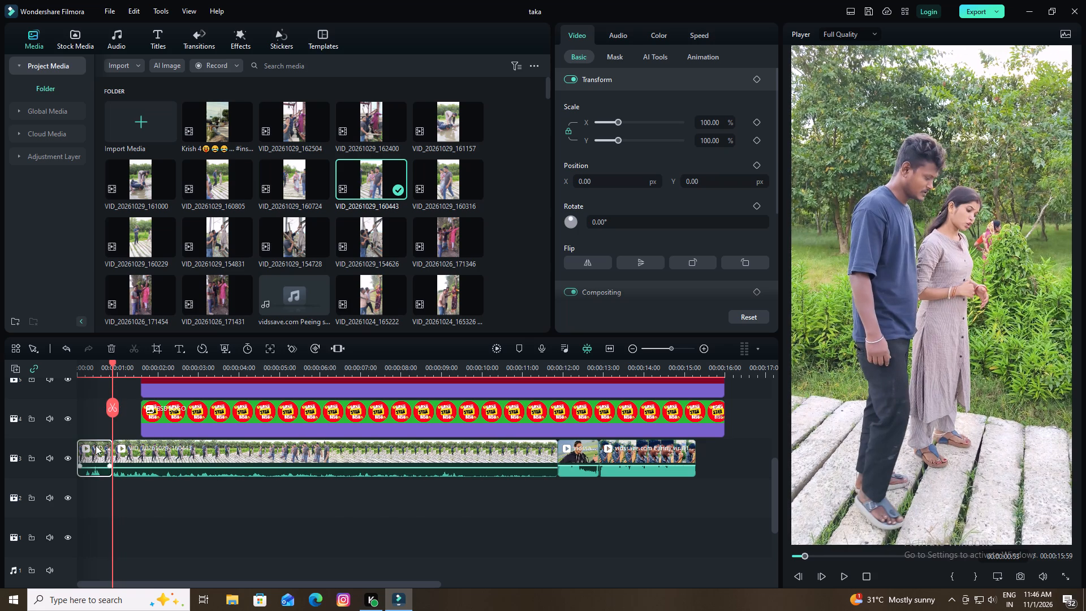
left_click(113, 342)
Play the trimmed VID_20261029_160443 clip, split only that clip at about 00:00:09:40 and delete its ending piece.
key("space")
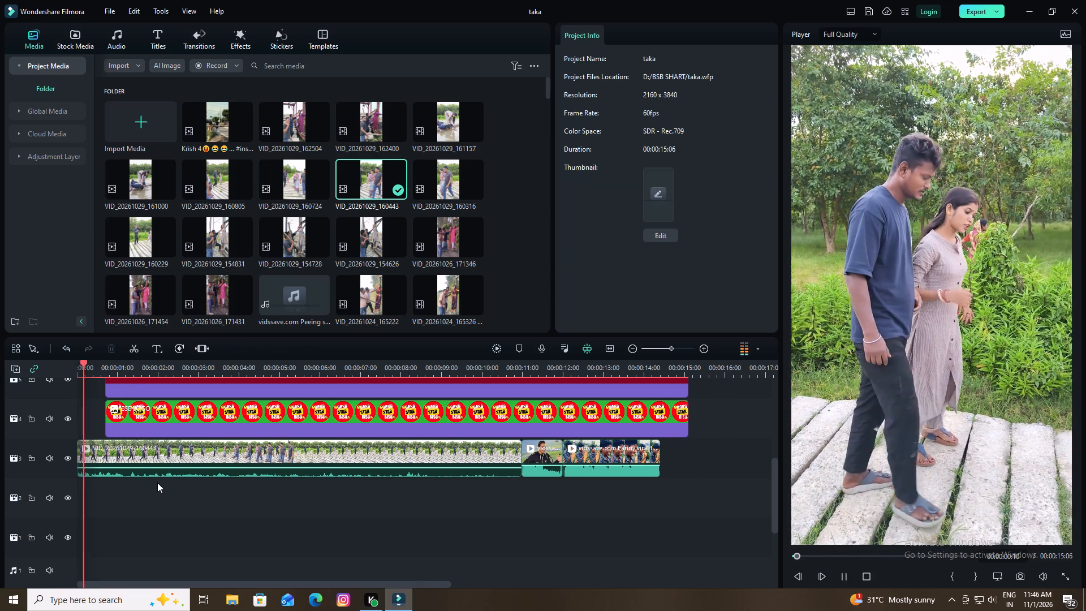
key("space")
left_click_drag(157, 466, 160, 454)
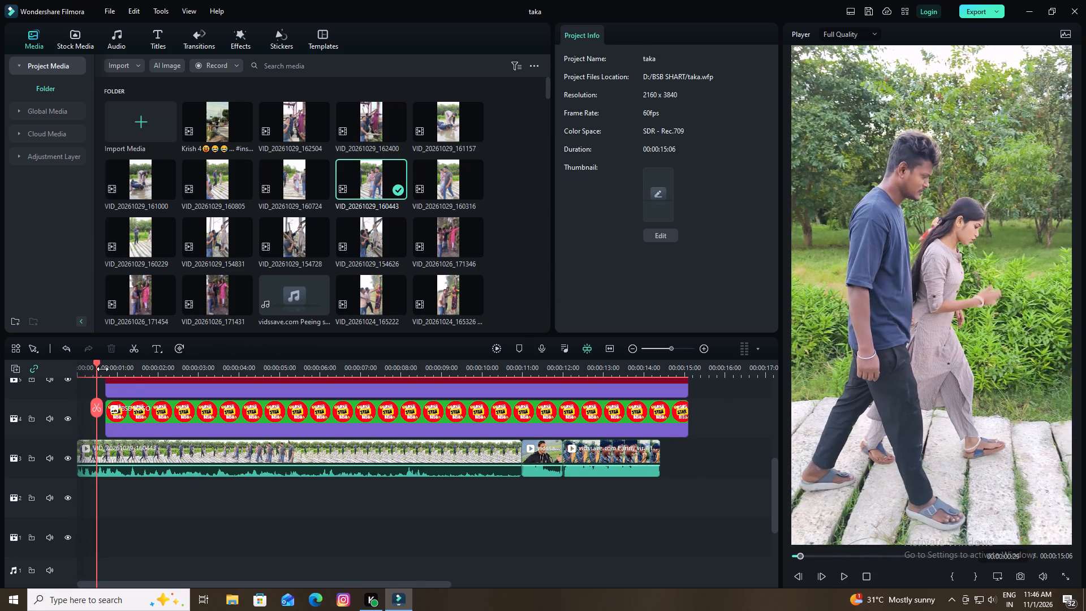
left_click_drag(98, 363, 71, 369)
key("space")
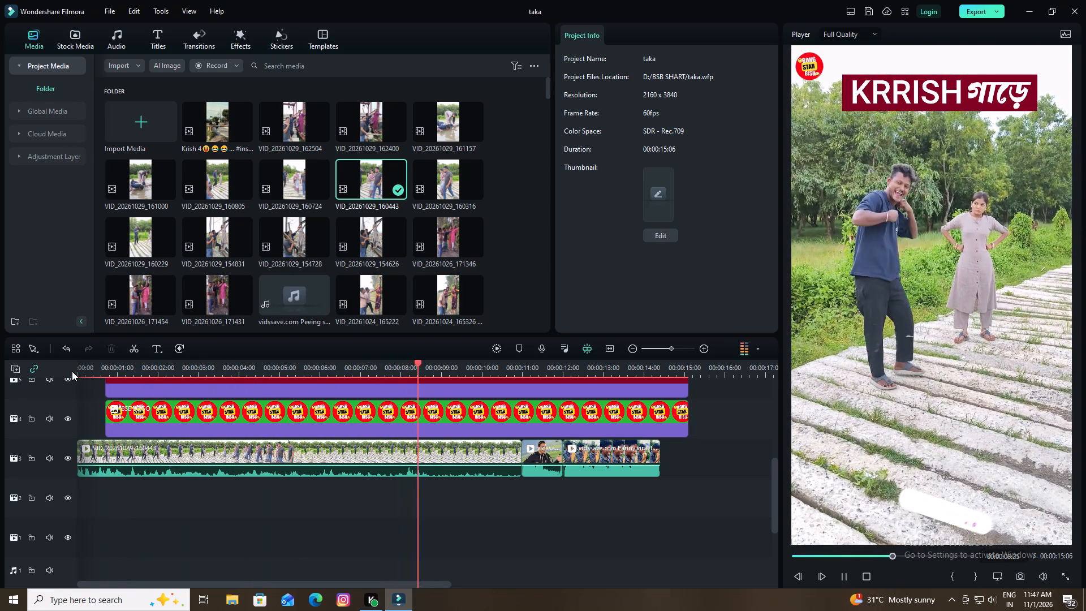
key("space")
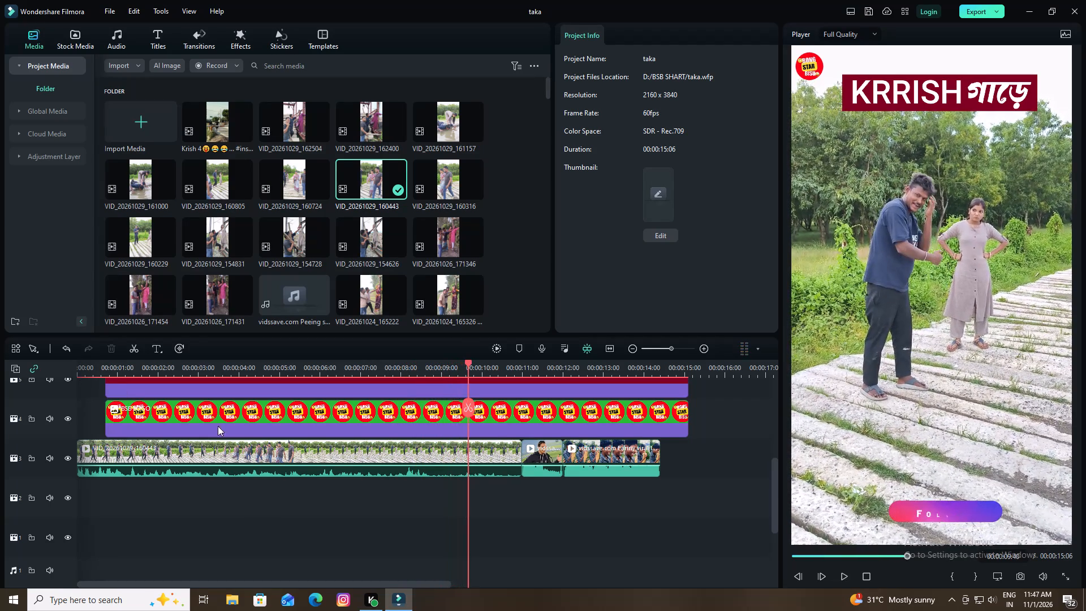
left_click(466, 407)
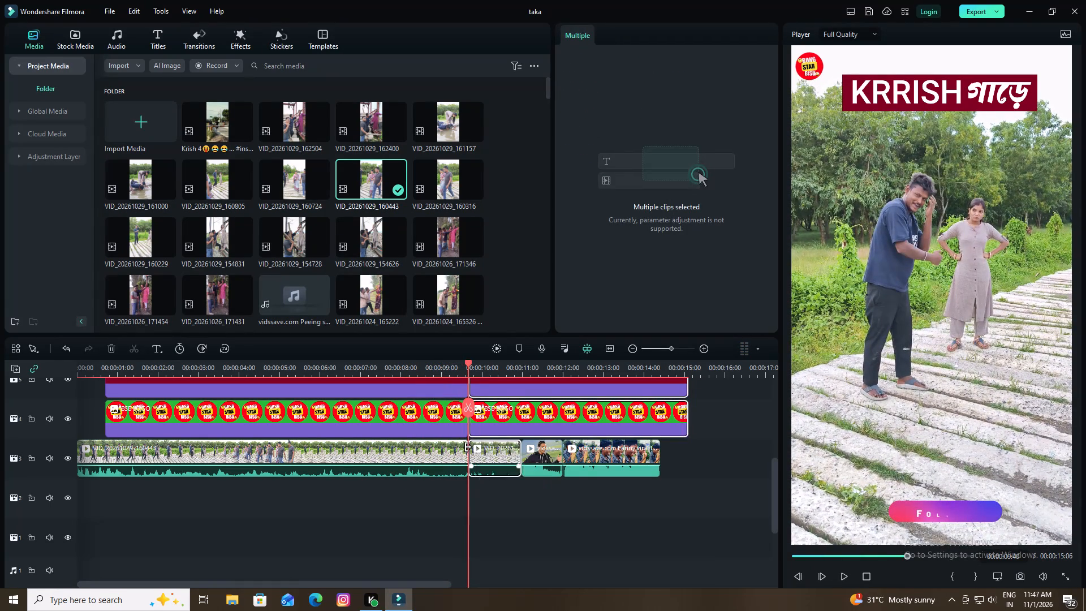
key("ctrl+z")
left_click(483, 446)
left_click(467, 409)
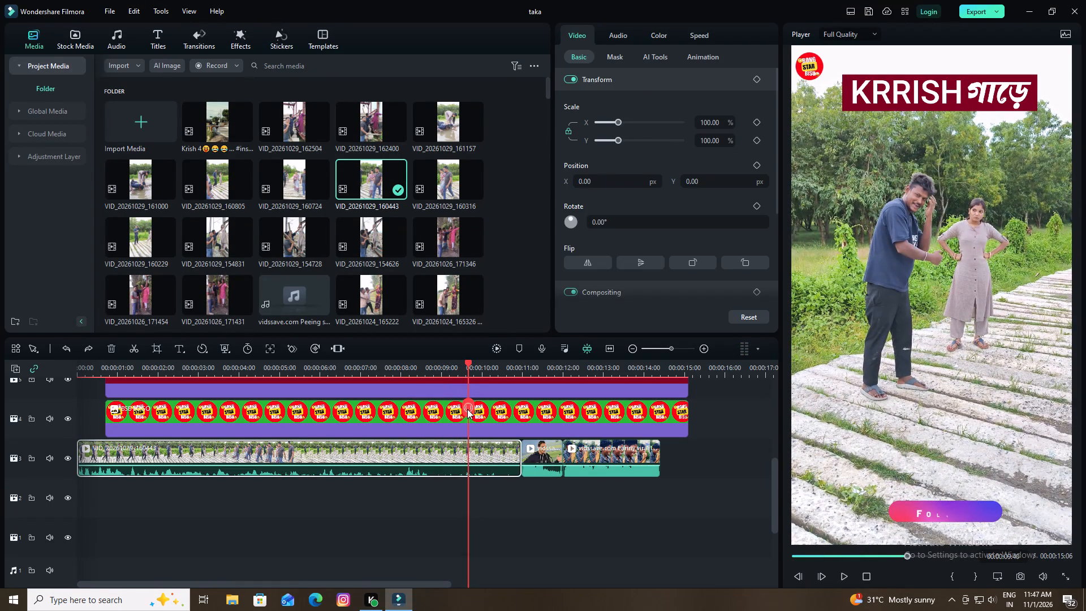
left_click(110, 350)
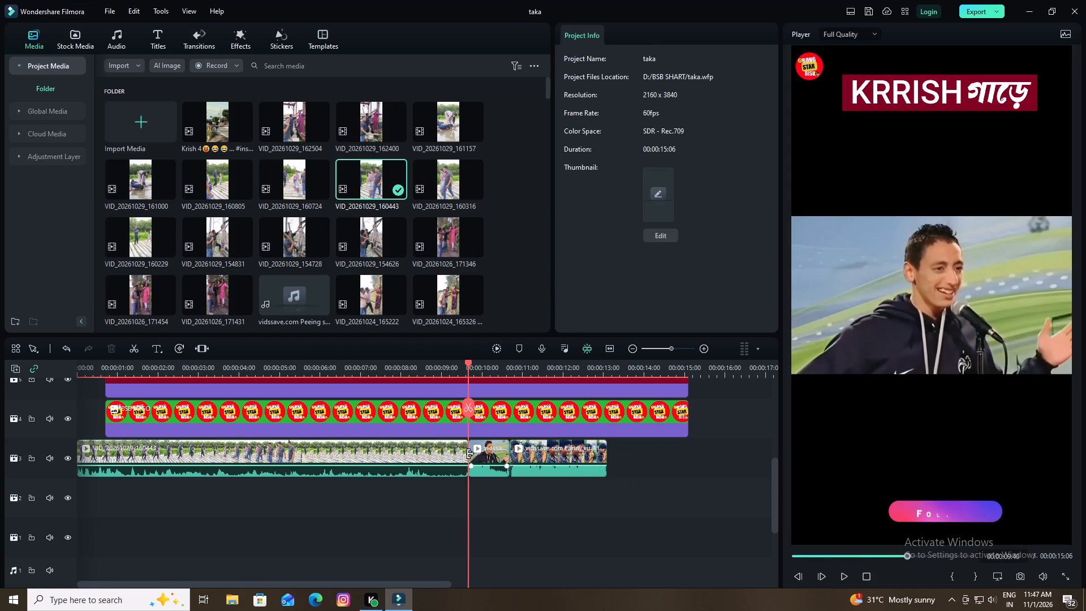
Move the star logo overlay and the two Deep Red Background clips on tracks 5 and 6 to the timeline start.
left_click_drag(469, 362, 145, 411)
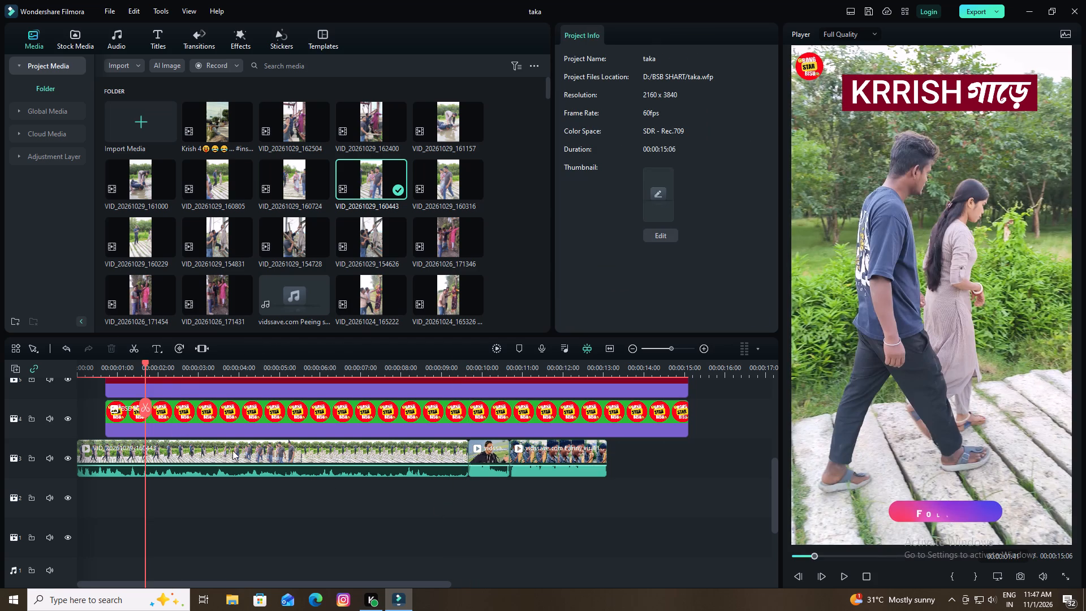
scroll(235, 454, "up", 2)
left_click_drag(145, 362, 44, 389)
left_click_drag(138, 475, 83, 467)
left_click_drag(139, 433, 83, 434)
left_click_drag(131, 393, 69, 398)
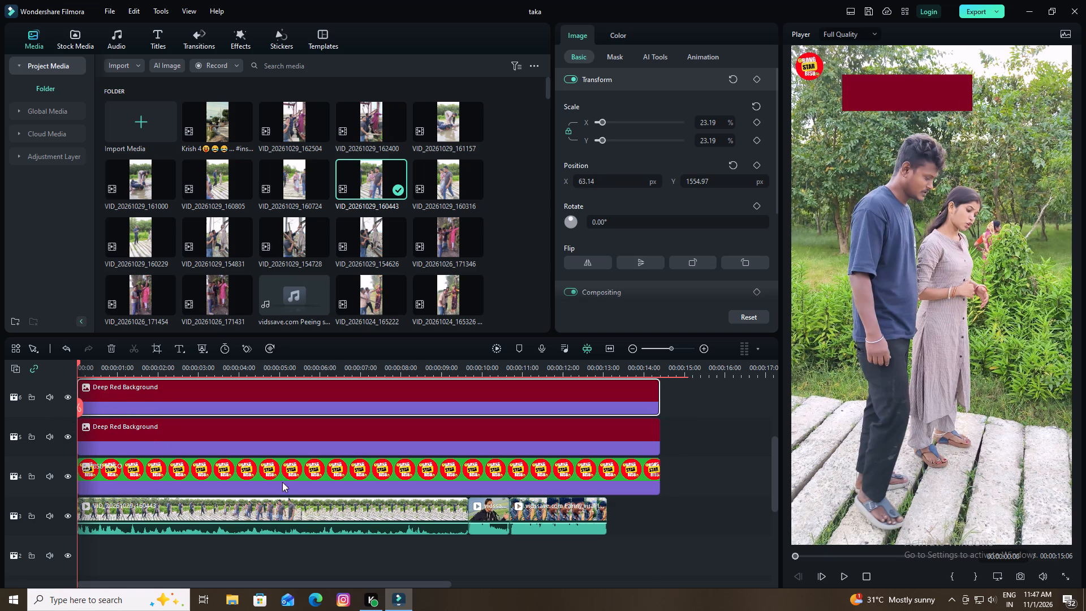
Move the remaining overlays to the timeline start, including the KRRISH title and the first Social Media Icons Pack Element 20 clip.
scroll(293, 512, "up", 4)
left_click_drag(203, 466, 130, 467)
left_click_drag(167, 448, 118, 455)
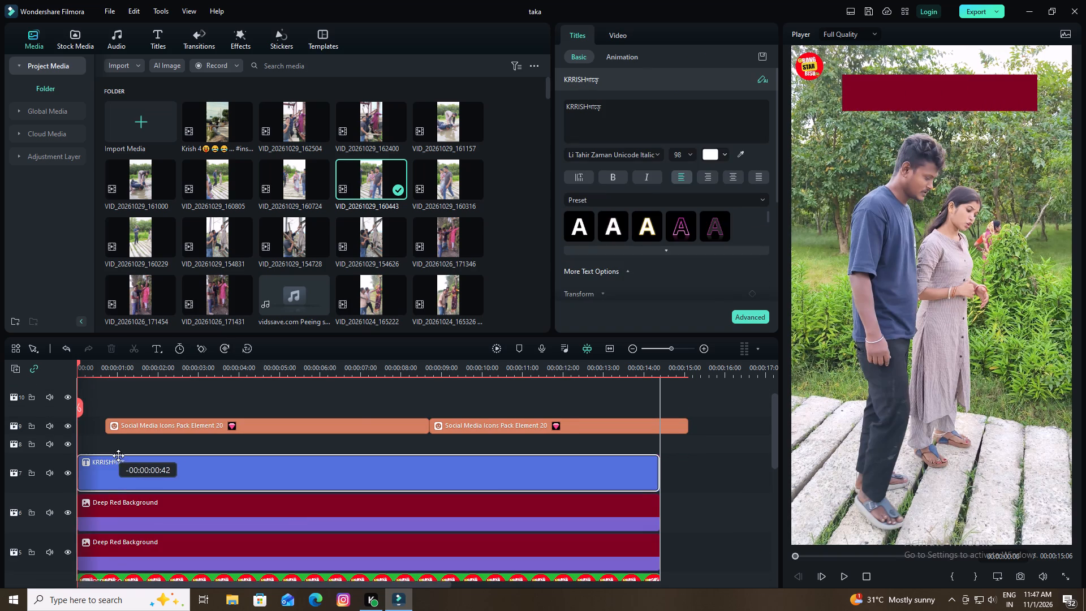
left_click_drag(118, 455, 105, 448)
left_click_drag(170, 425, 113, 433)
Play the sequence from the start, and move both vidssave clips further along, placing the microphone one on track 2, to open a gap.
scroll(368, 563, "down", 3)
key("space")
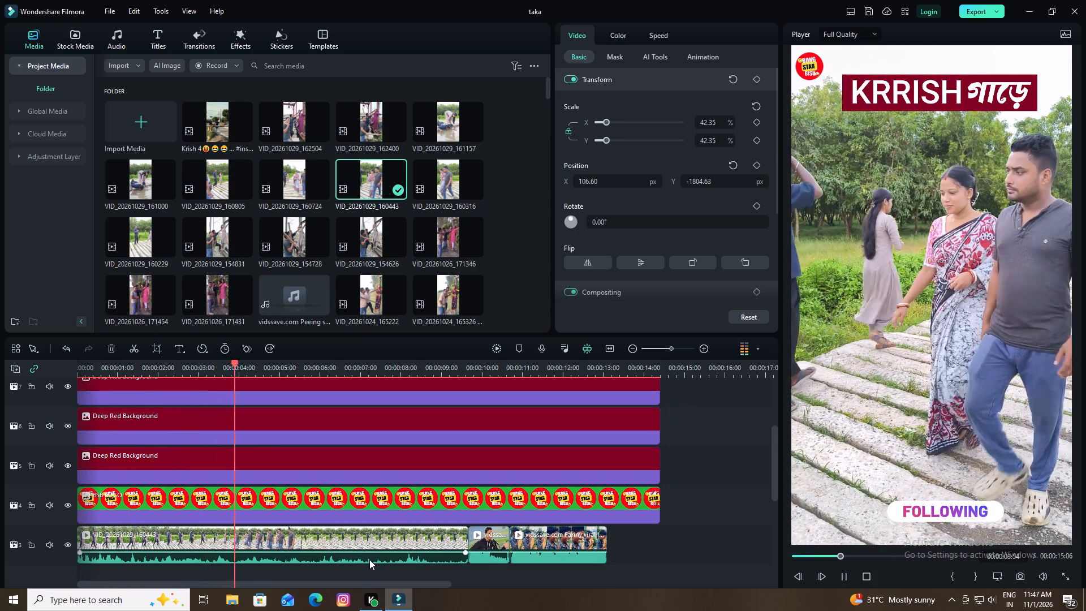
scroll(428, 554, "down", 1)
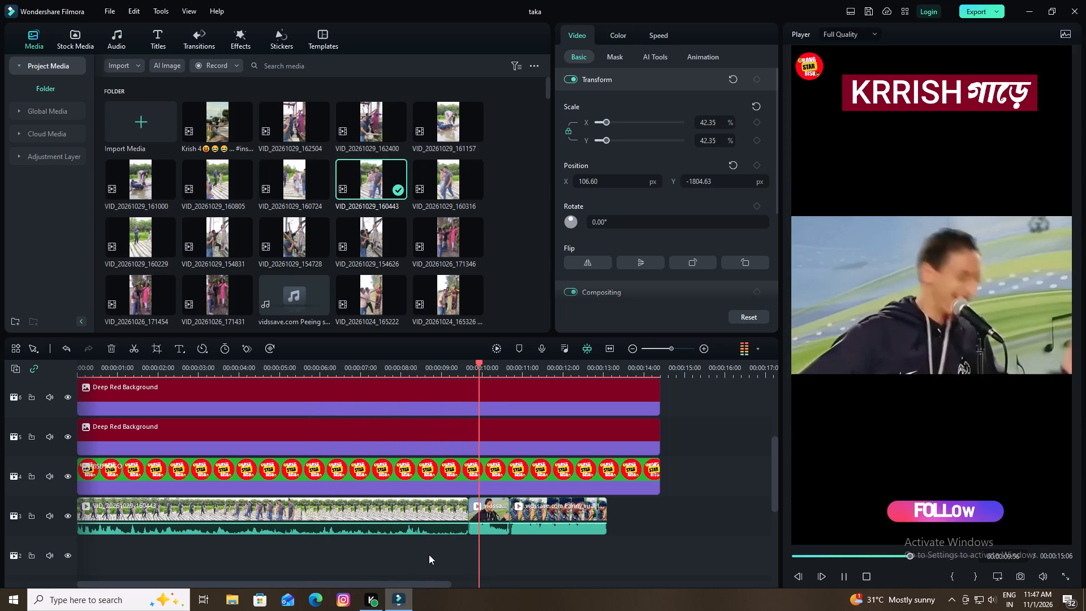
key("space")
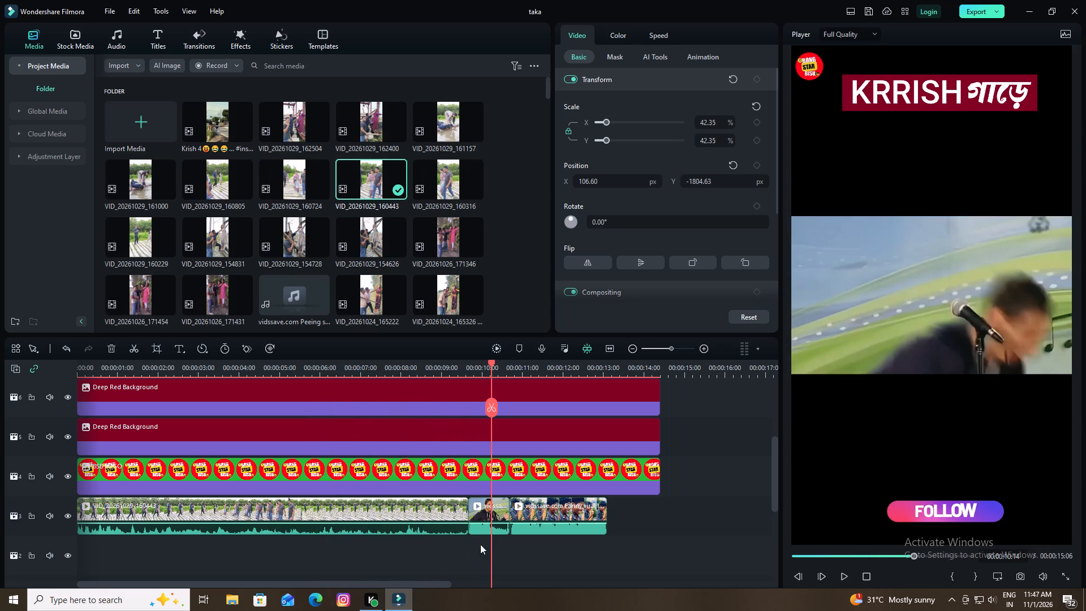
left_click_drag(565, 509, 699, 504)
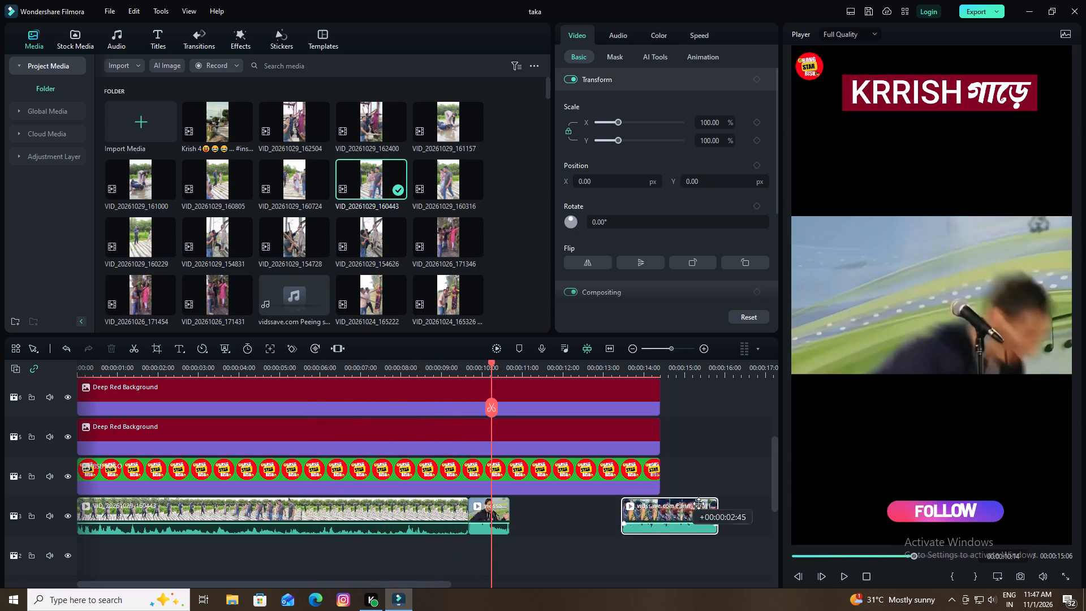
left_click_drag(699, 504, 771, 501)
left_click_drag(471, 512, 665, 539)
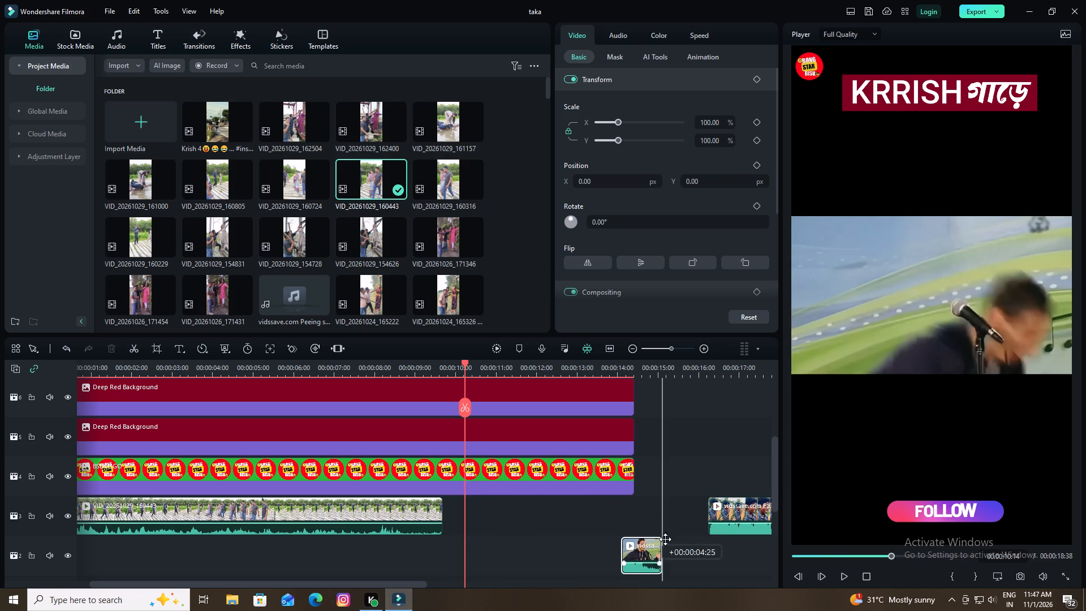
left_click_drag(665, 539, 695, 540)
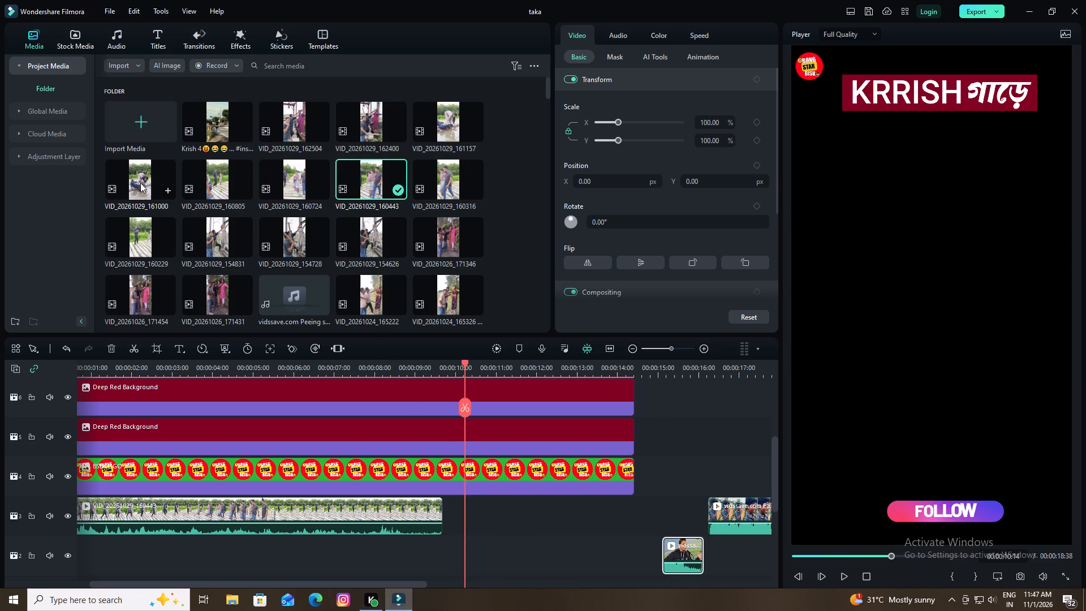
Preview VID_20261029_161157, insert it directly after VID_20261029_160443 on video track 3 and raise its volume to 12.00 dB.
left_click(445, 117)
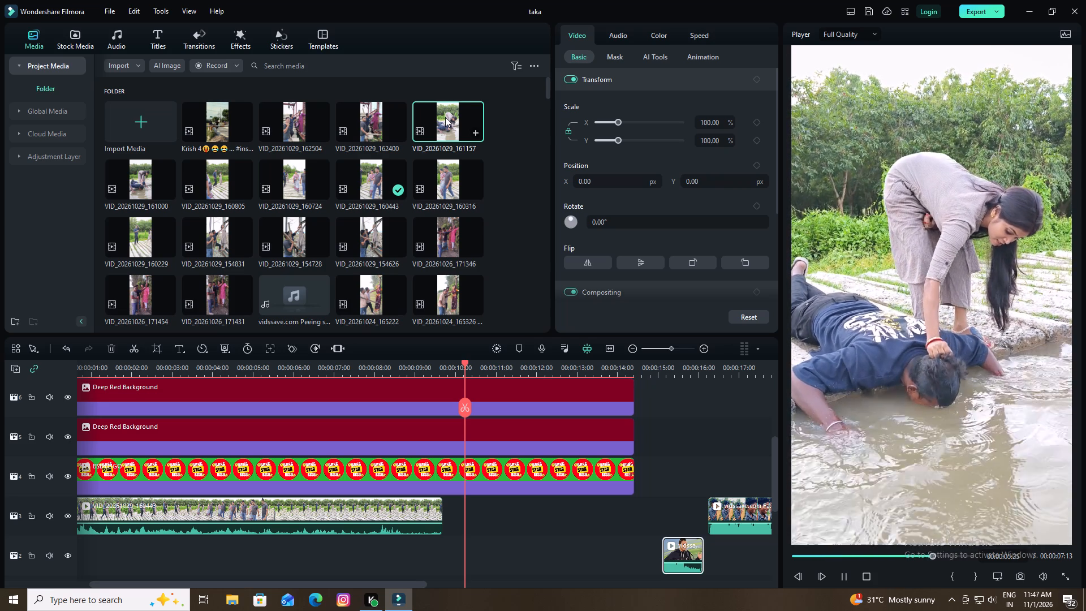
left_click_drag(445, 117, 454, 502)
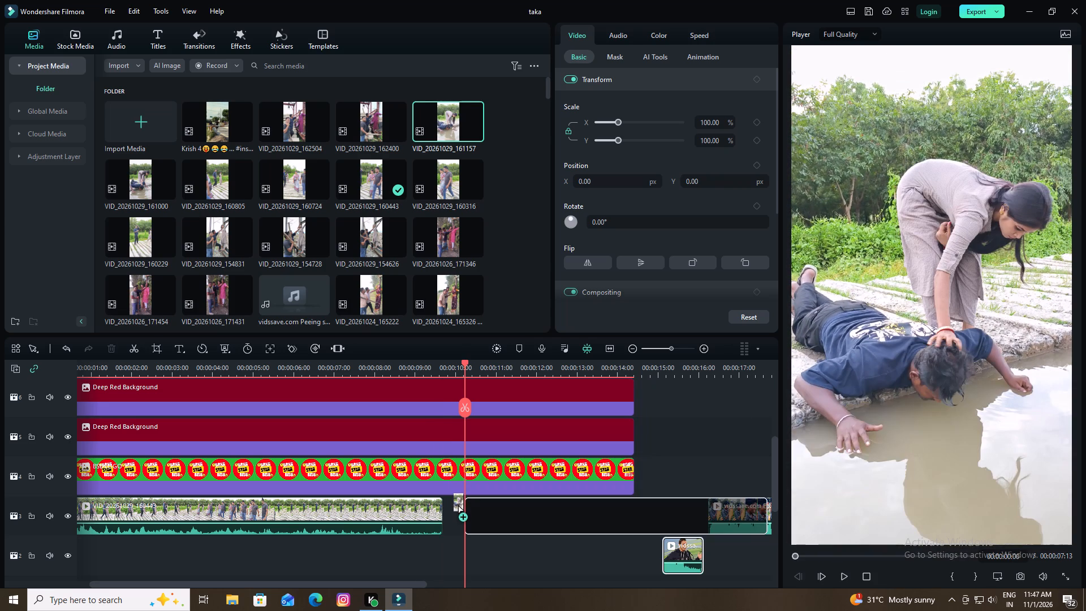
left_click_drag(454, 502, 442, 504)
left_click_drag(537, 526, 531, 491)
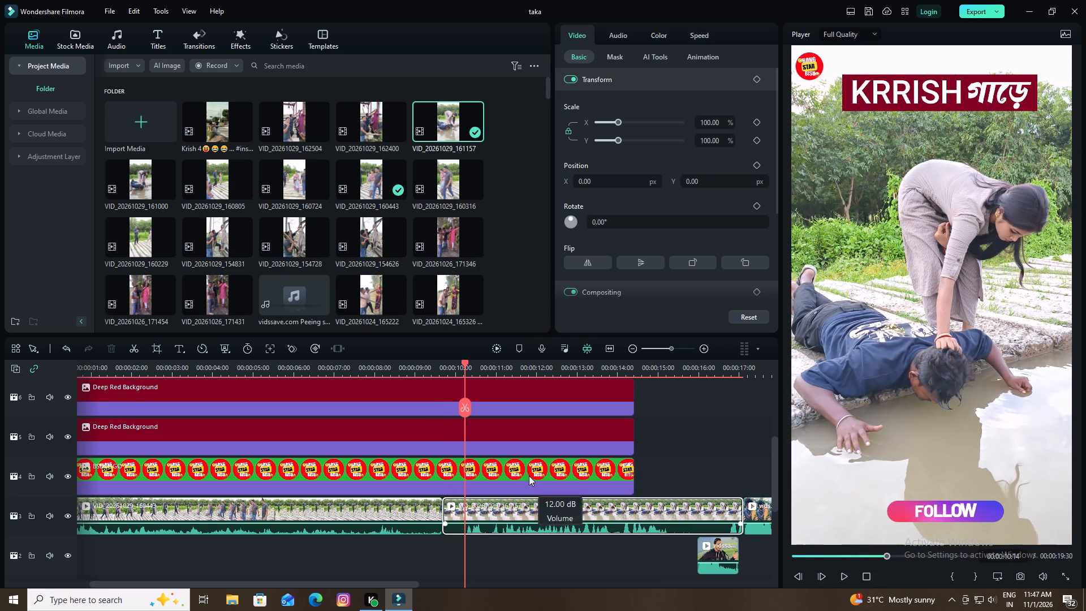
Play the join into VID_20261029_161157, split that clip at about 00:00:10:48 and delete its opening piece.
left_click_drag(463, 360, 436, 375)
key("space")
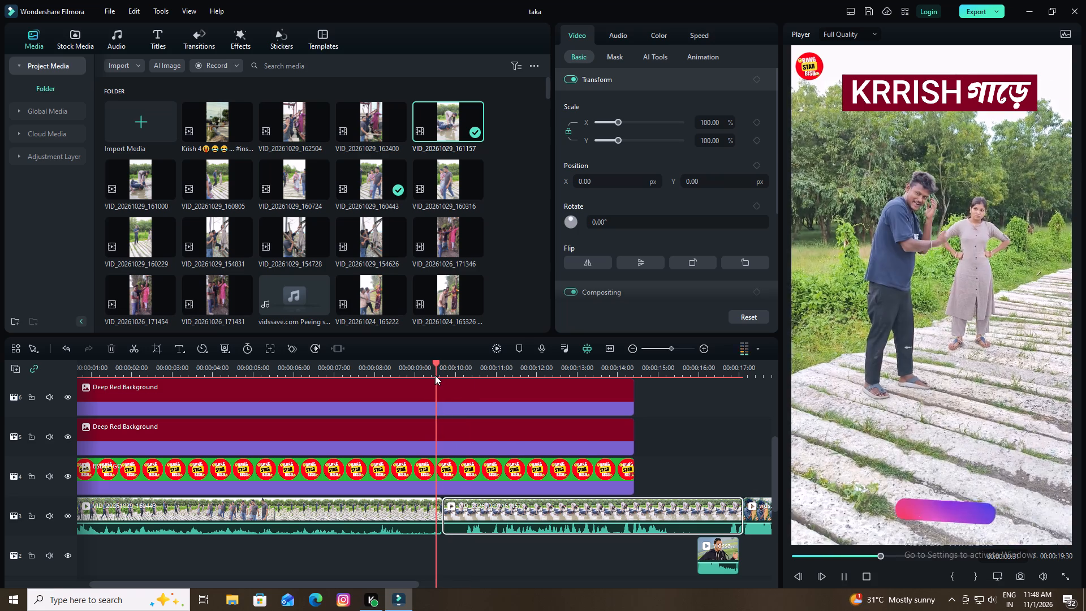
key("space")
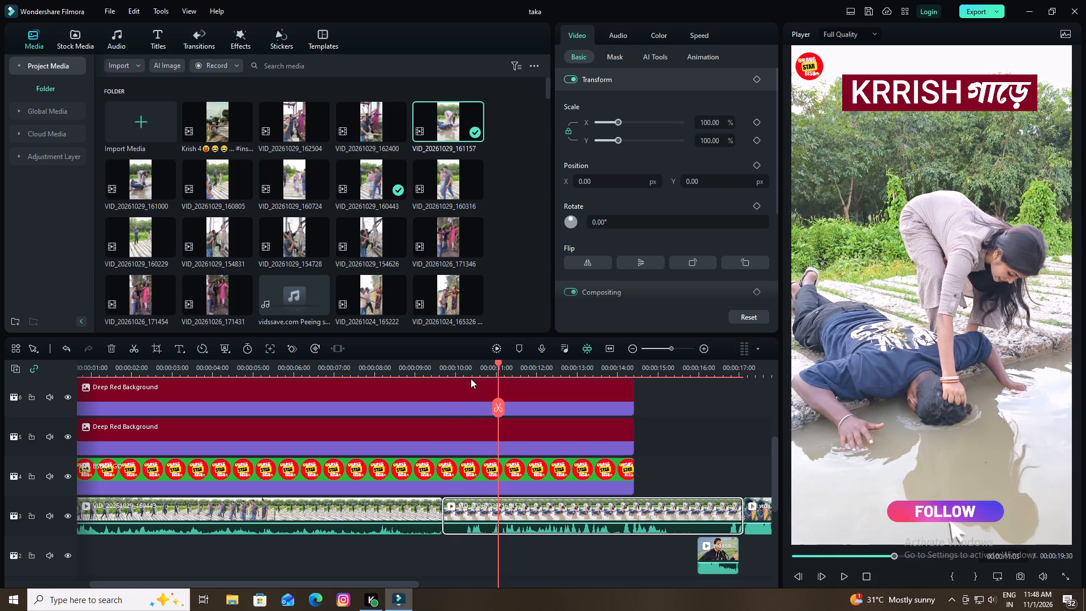
left_click_drag(497, 364, 487, 374)
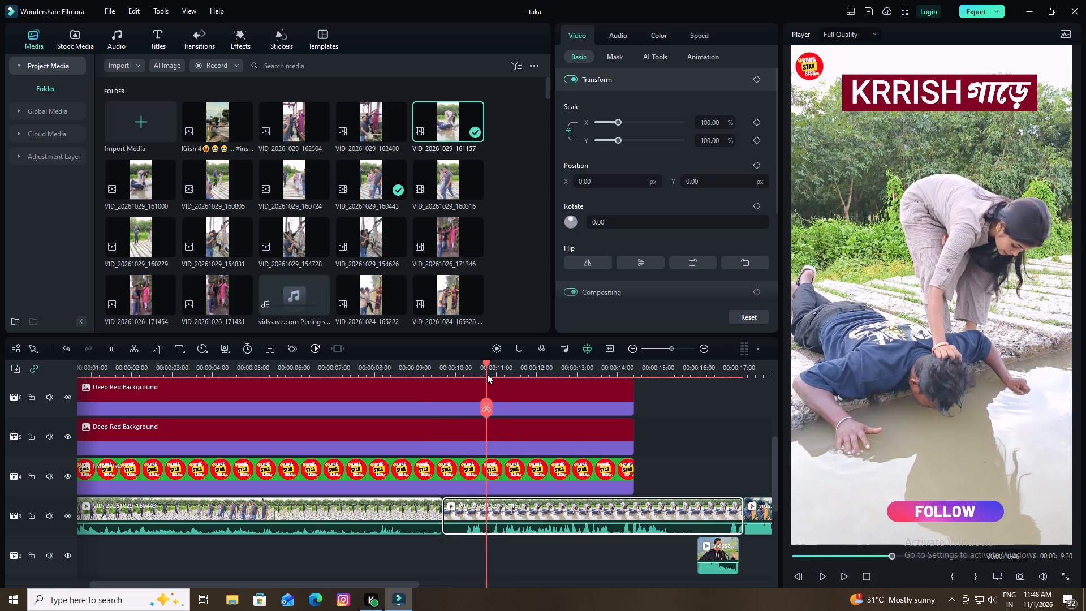
left_click_drag(487, 374, 488, 375)
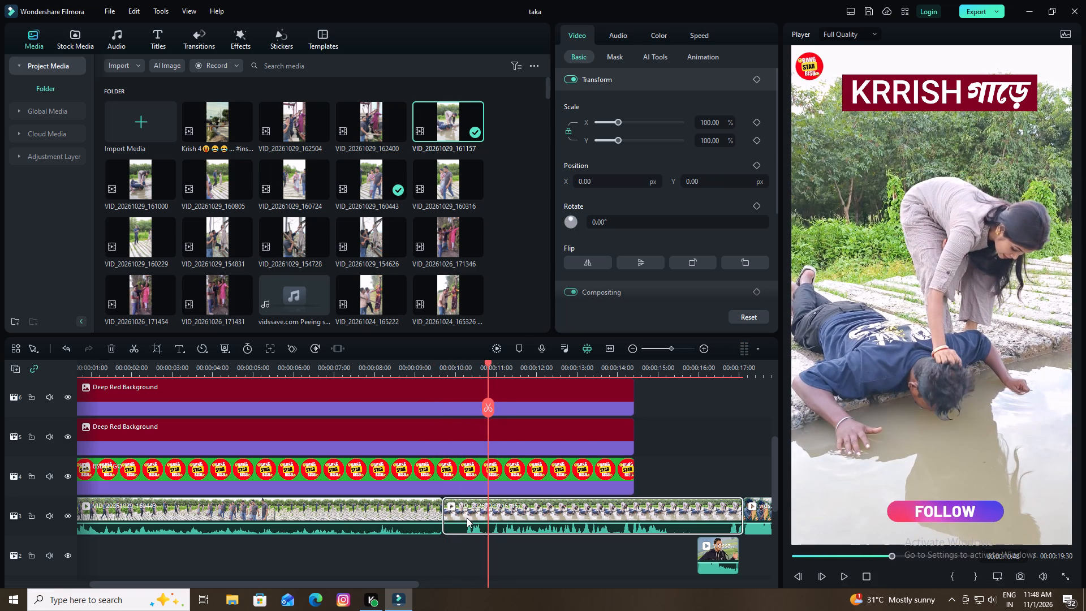
left_click(467, 518)
left_click(490, 409)
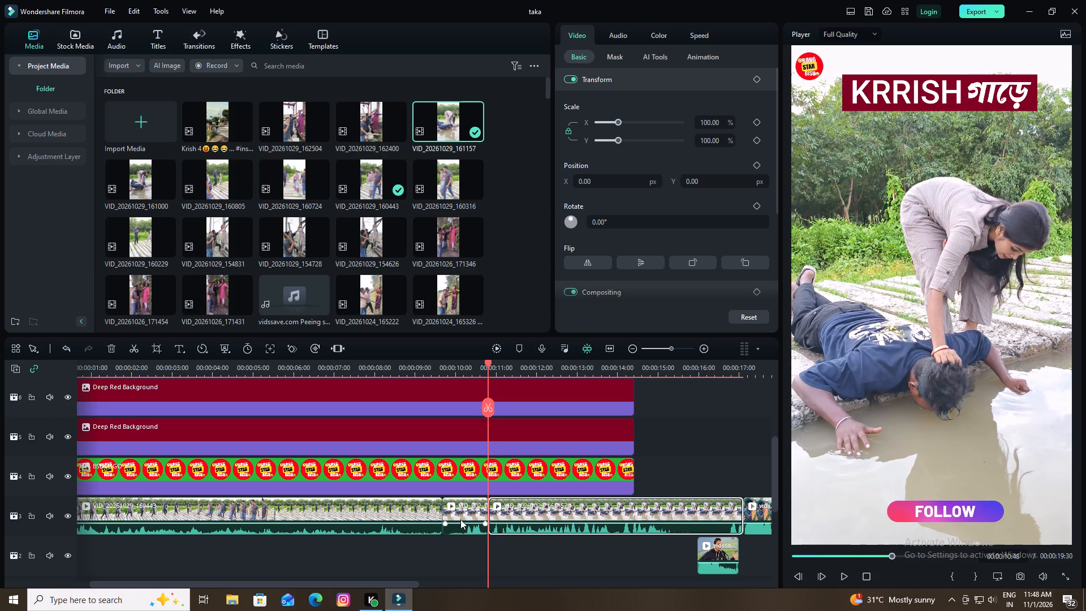
left_click(460, 520)
left_click(111, 349)
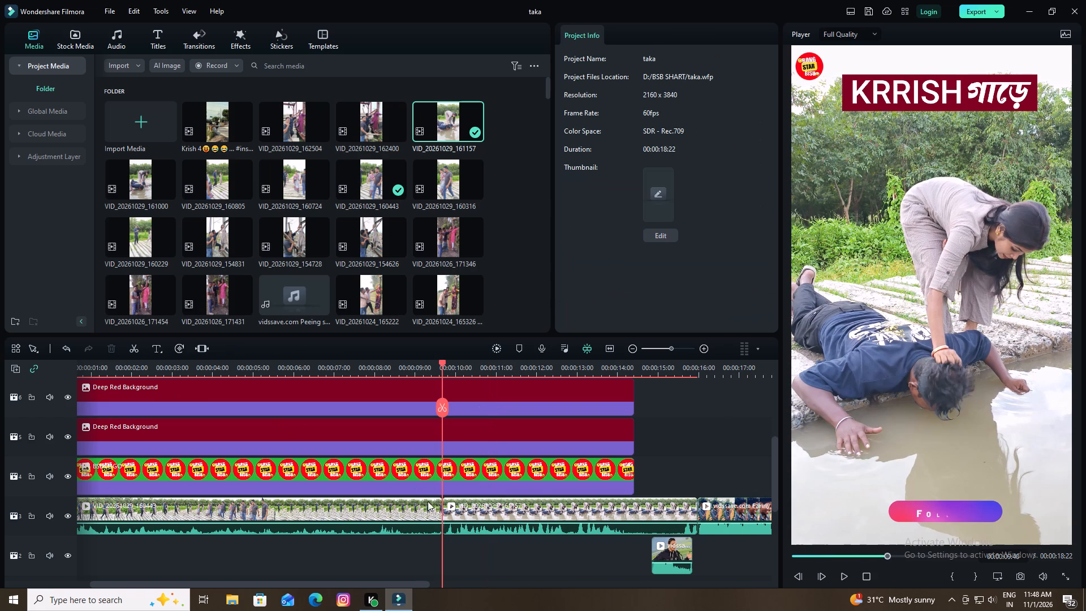
Replay VID_20261029_161157 to find its end point, split only that clip at about 00:00:13:56 and delete its ending piece.
key("space")
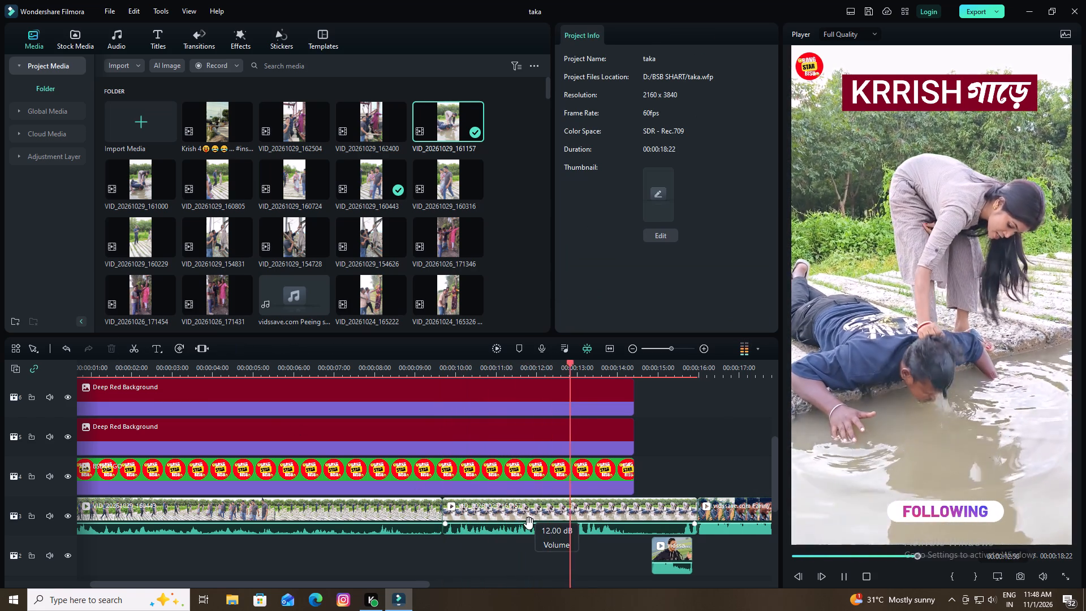
key("space")
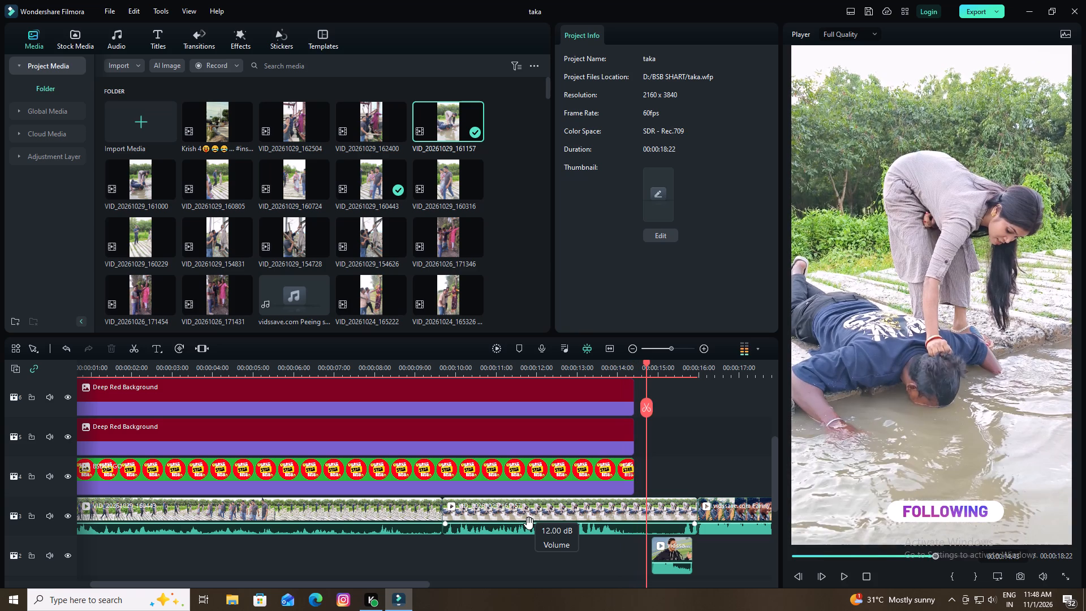
left_click_drag(648, 364, 518, 395)
key("space")
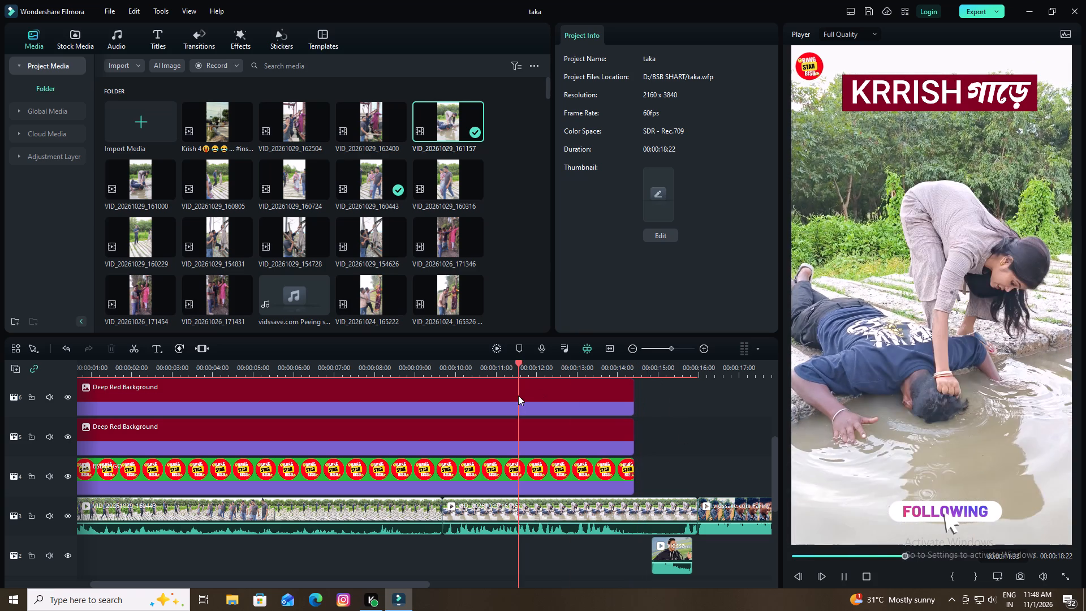
key("space")
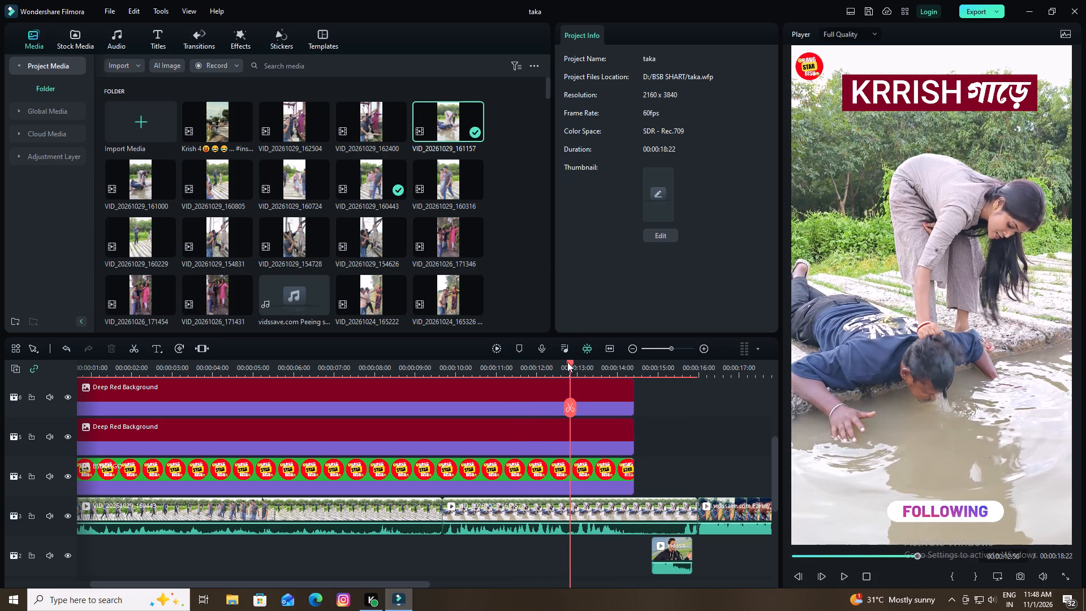
left_click_drag(567, 362, 407, 402)
key("space")
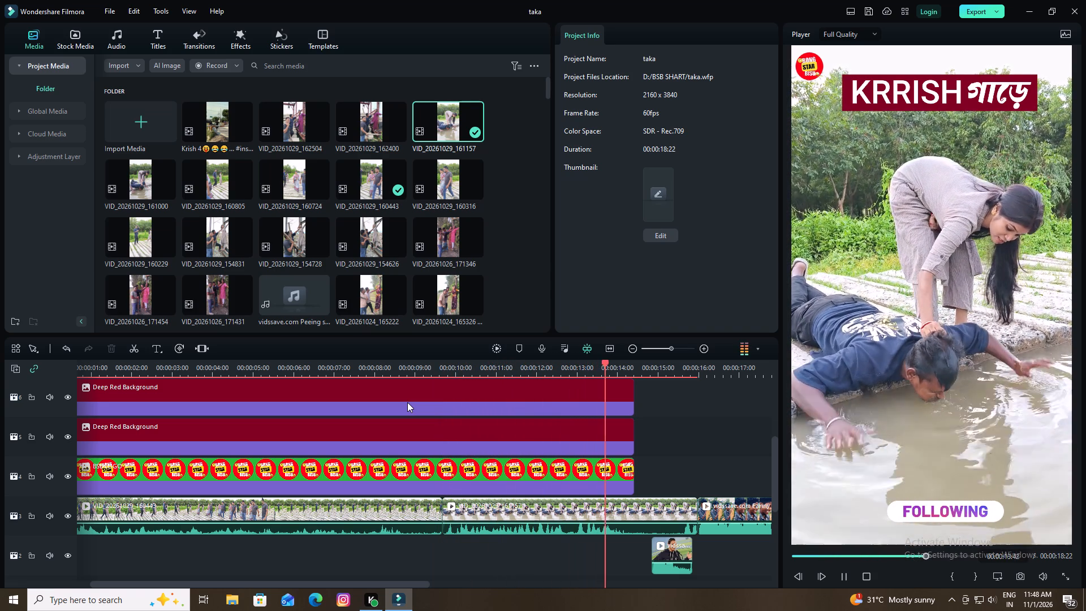
key("space")
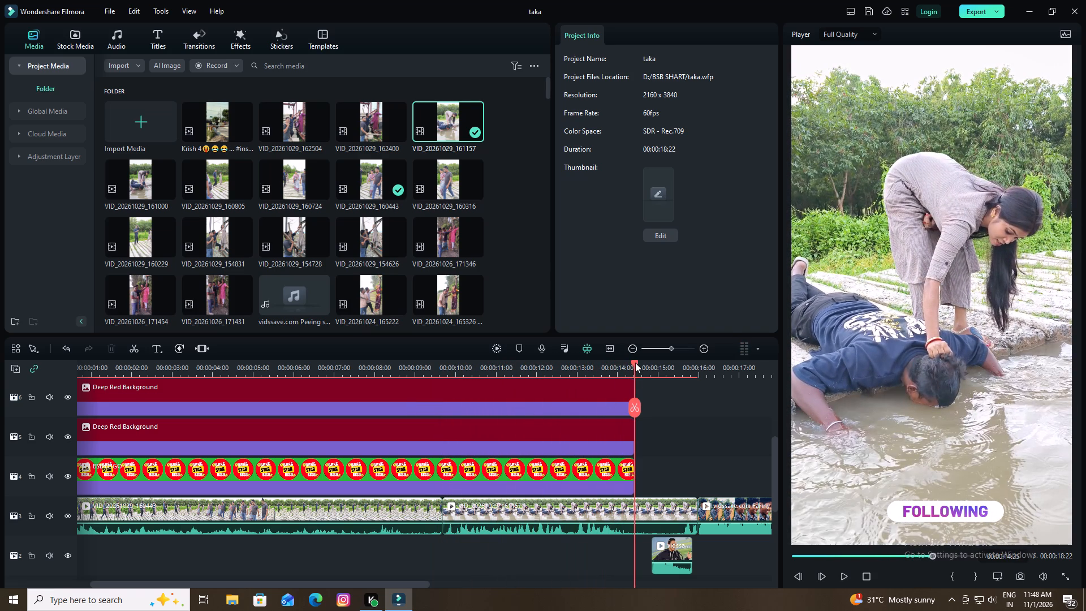
left_click_drag(635, 363, 537, 405)
key("space")
key("space")
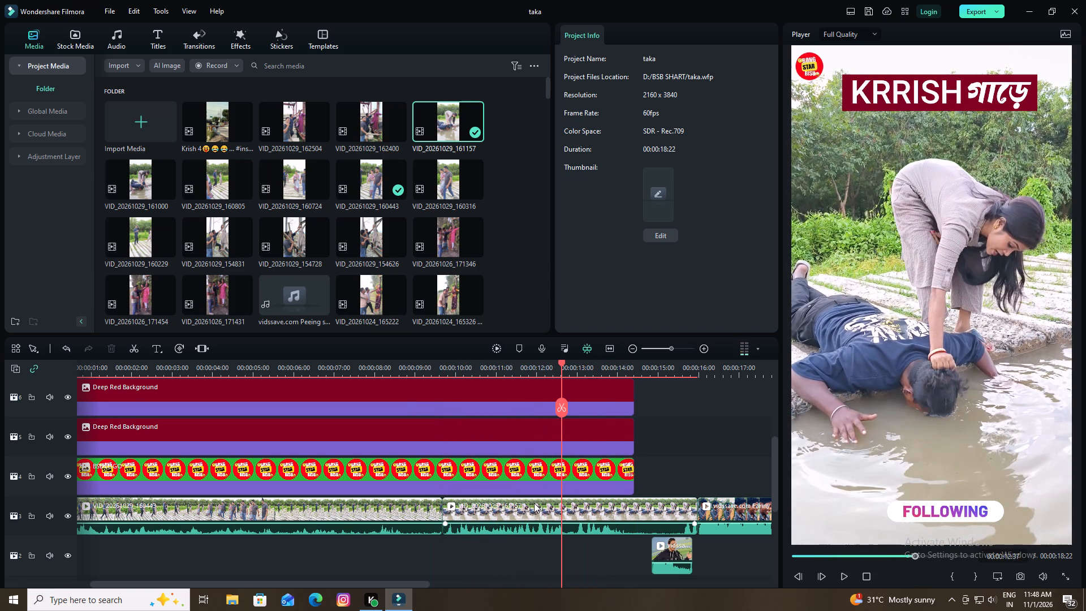
key("space")
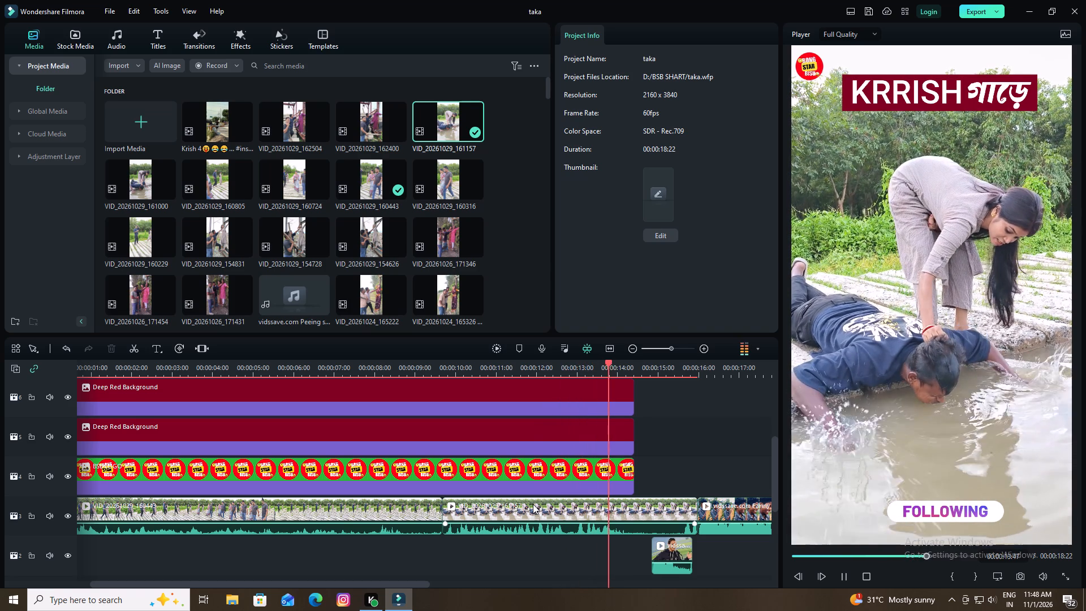
key("space")
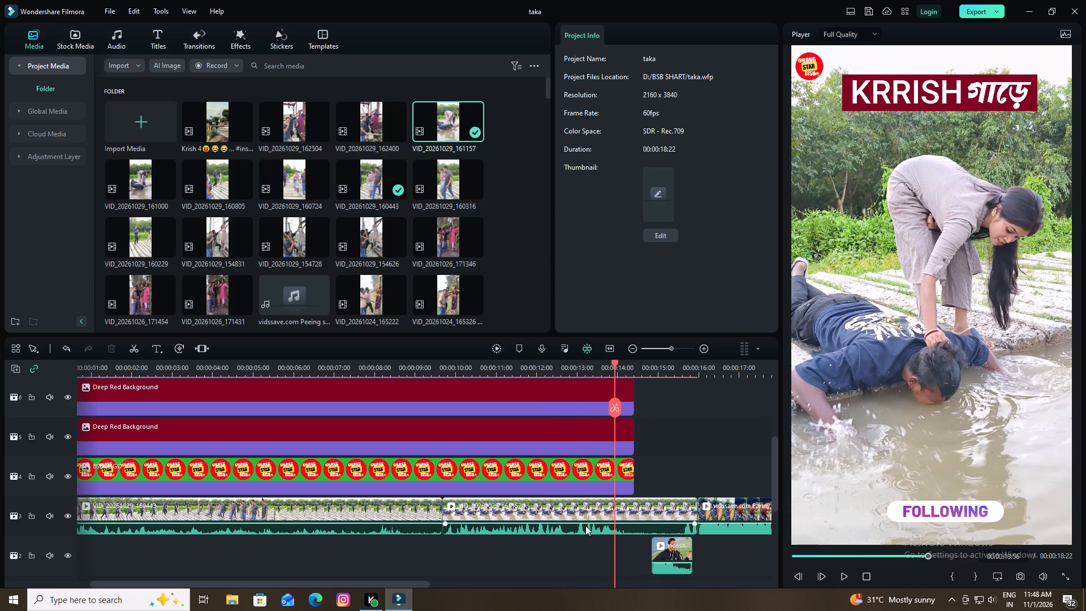
left_click(620, 513)
left_click(615, 407)
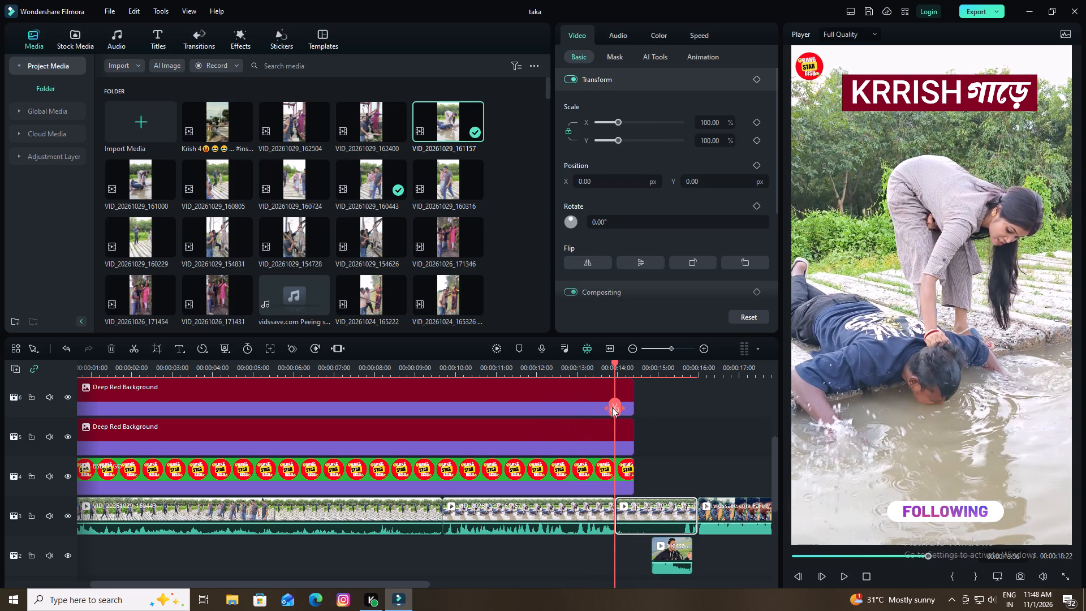
left_click(107, 344)
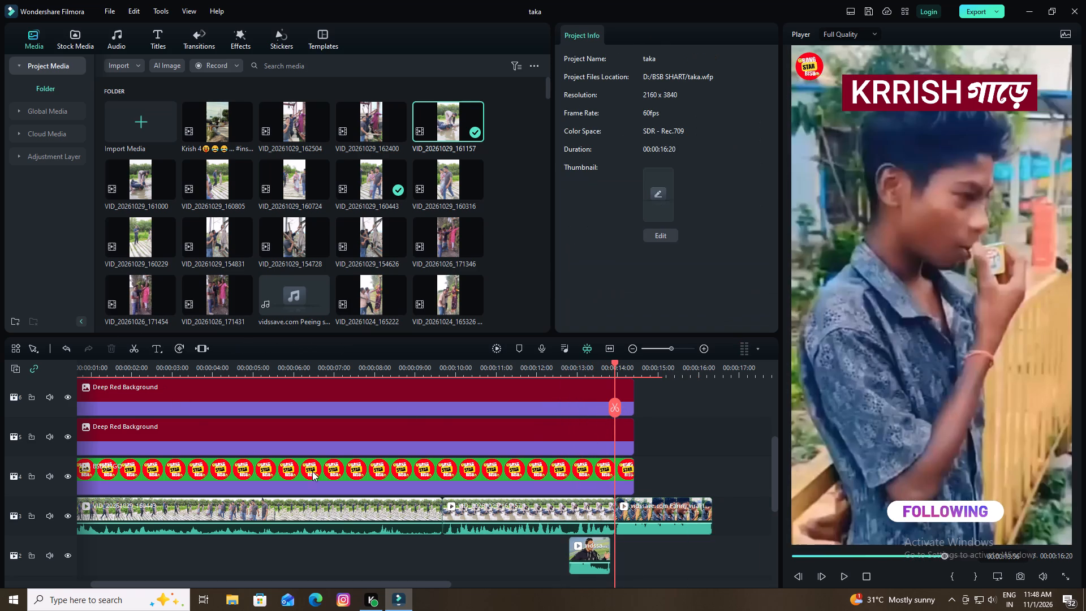
Increase the uniform speed of the trimmed VID_20261029_161157 clip to 1.36.
double_click(509, 501)
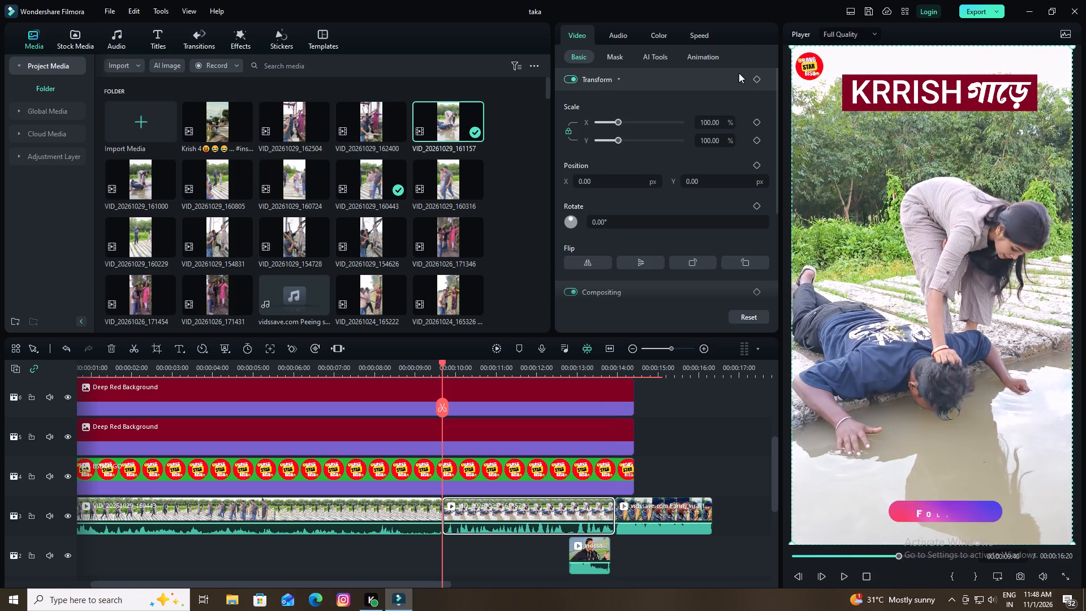
left_click(697, 38)
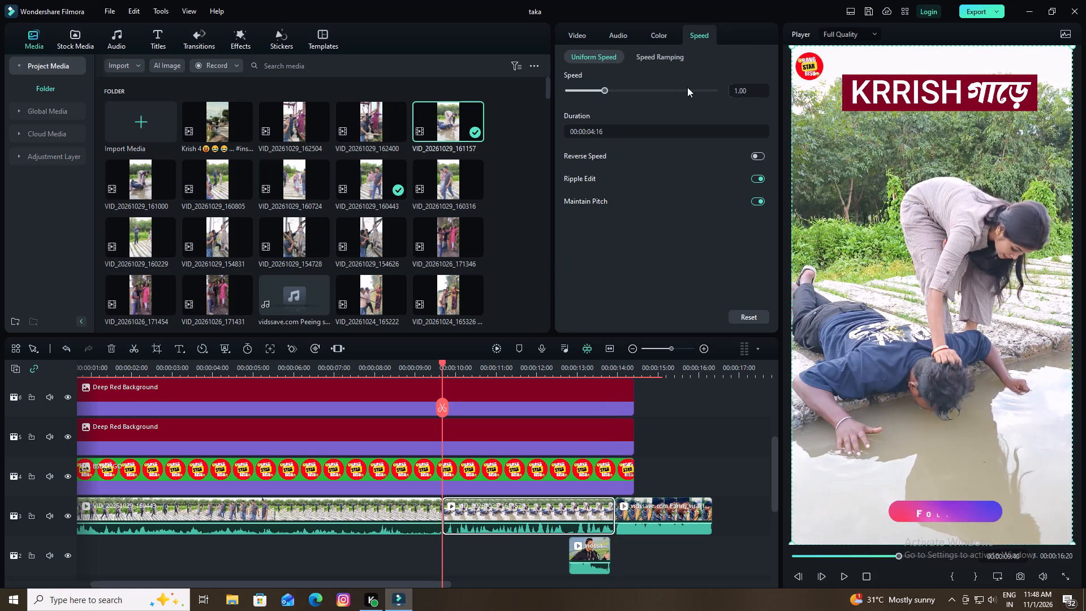
left_click_drag(606, 91, 610, 91)
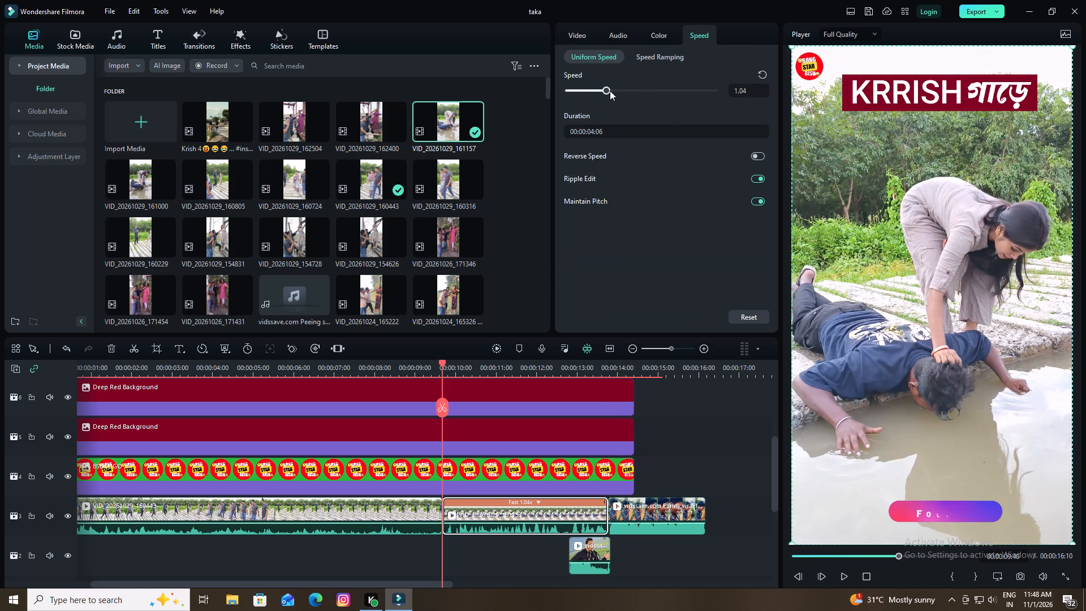
left_click_drag(610, 91, 628, 91)
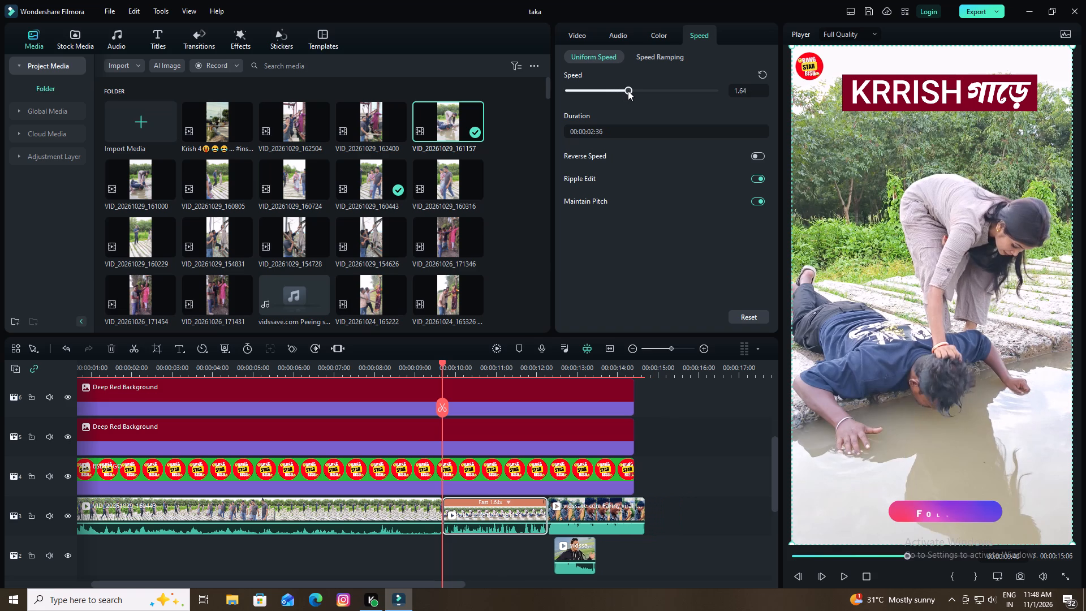
left_click_drag(628, 91, 620, 91)
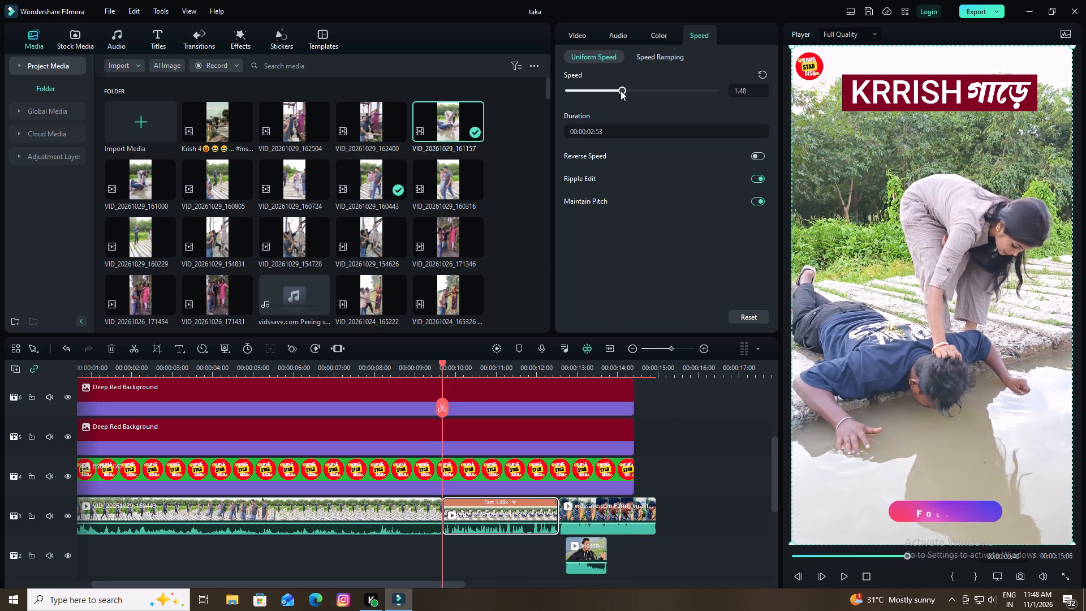
left_click_drag(620, 91, 618, 91)
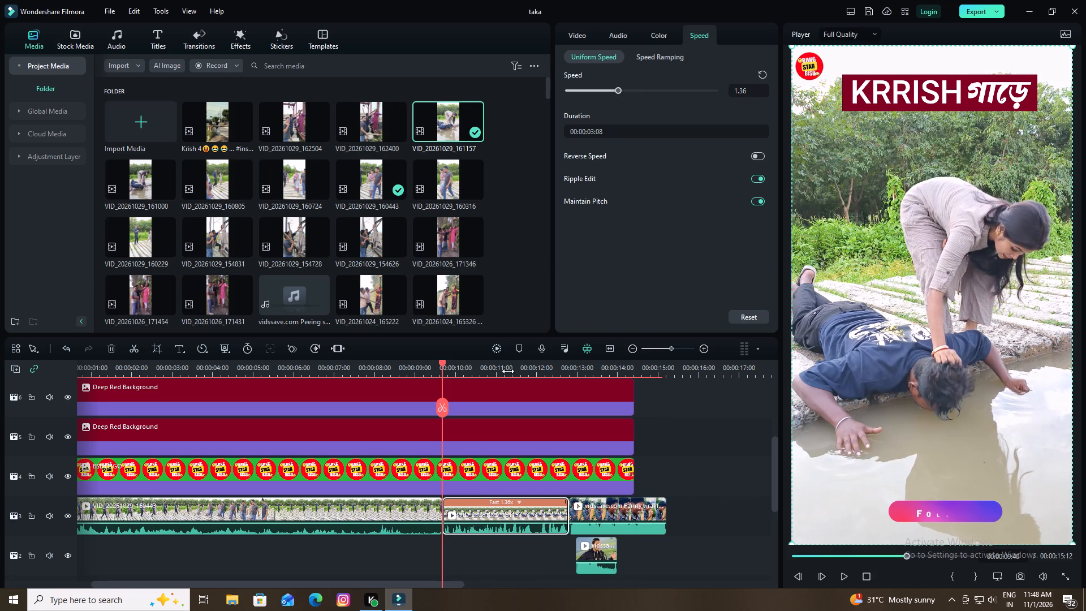
Replay VID_20261029_161157, lower its uniform speed to 1.28 and play the clip through at that speed.
left_click_drag(441, 363, 422, 367)
key("space")
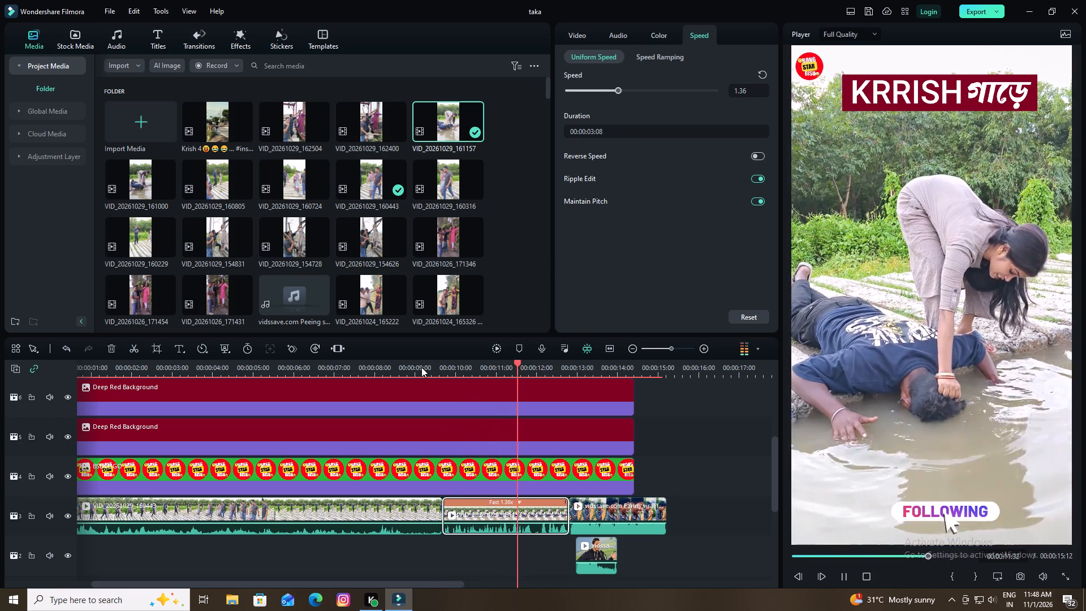
key("space")
left_click_drag(619, 89, 613, 93)
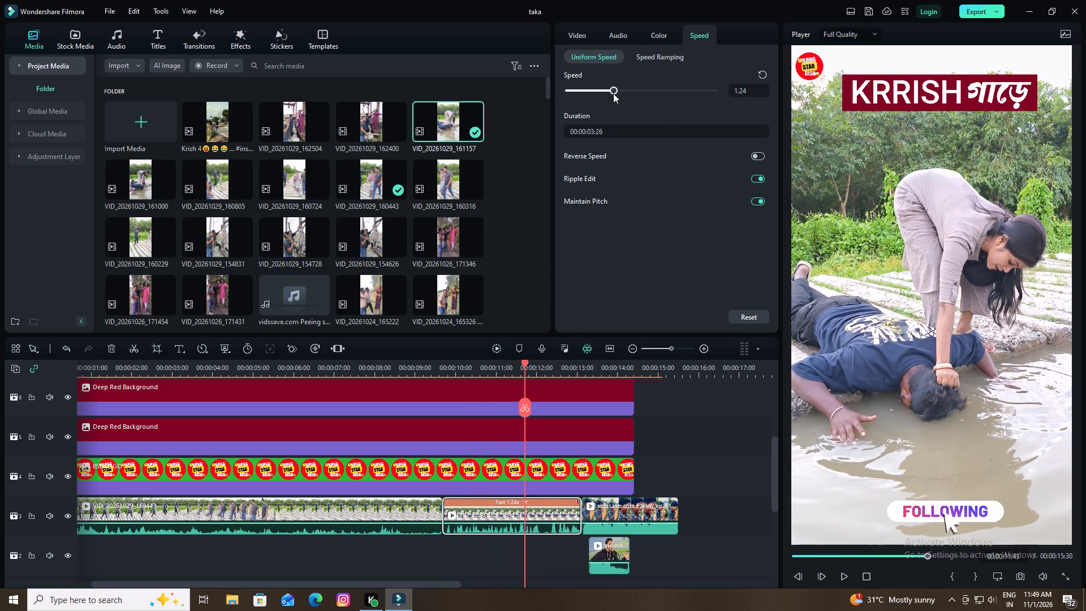
left_click_drag(613, 93, 607, 93)
left_click_drag(608, 91, 615, 91)
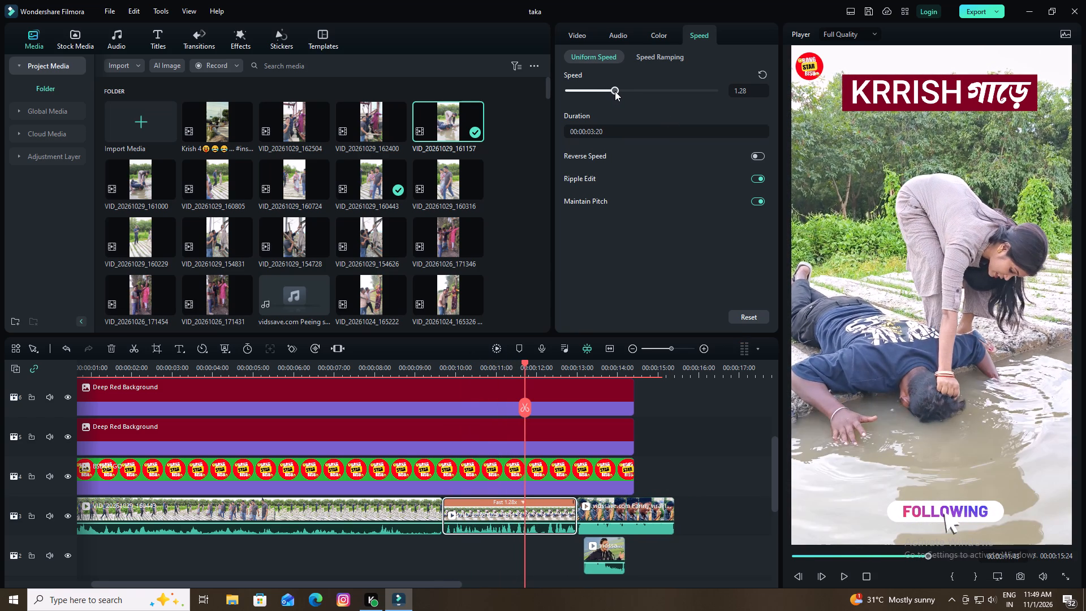
key("space")
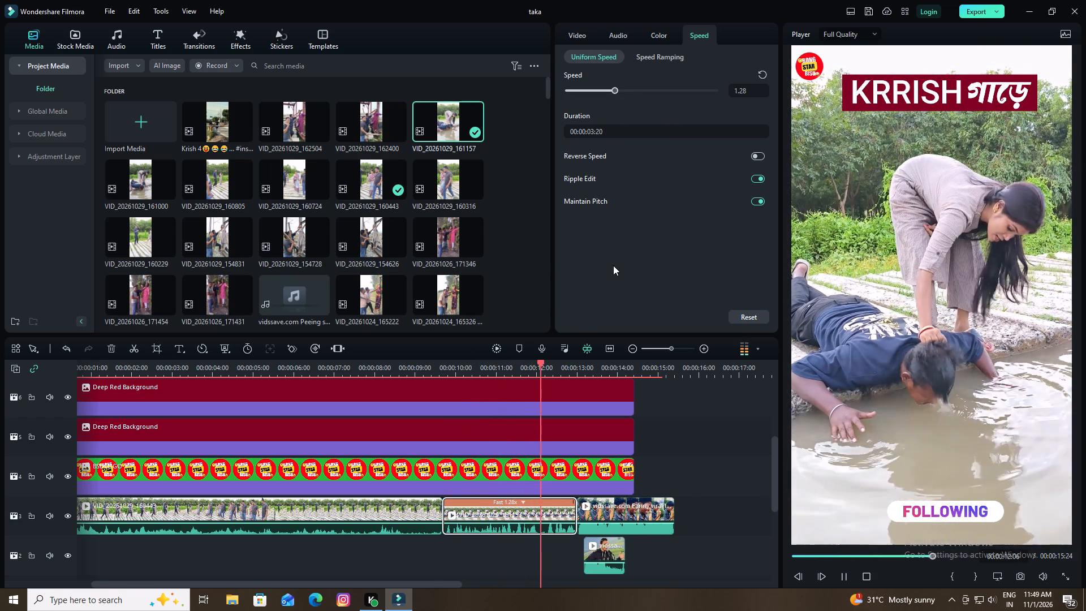
key("space")
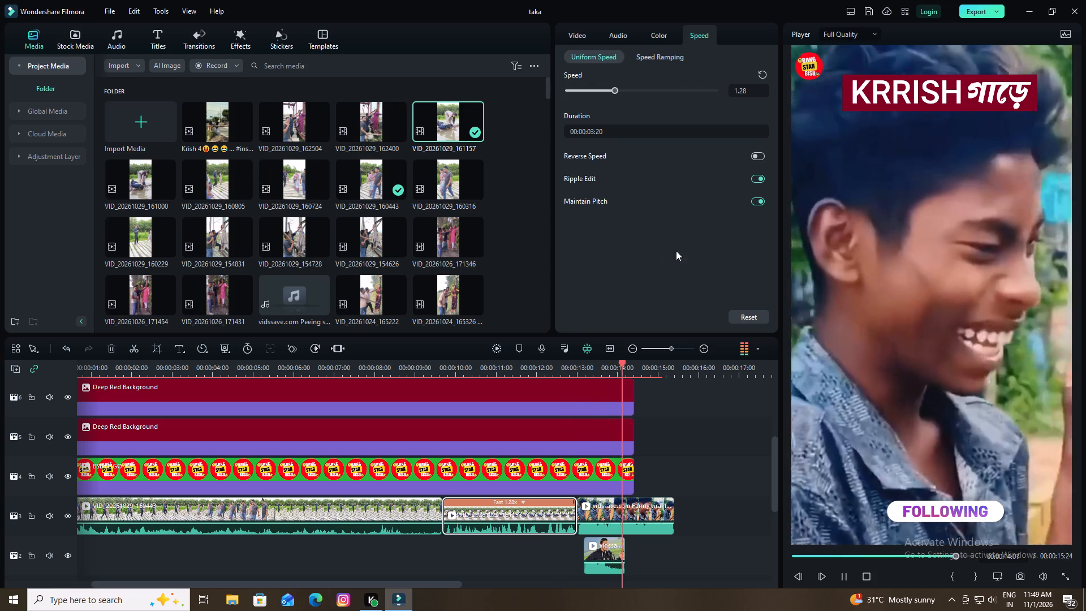
Replay the join between the two main clips, split VID_20261029_160443 at about 00:00:09:06 and delete its ending piece.
left_click_drag(623, 362, 272, 378)
key("space")
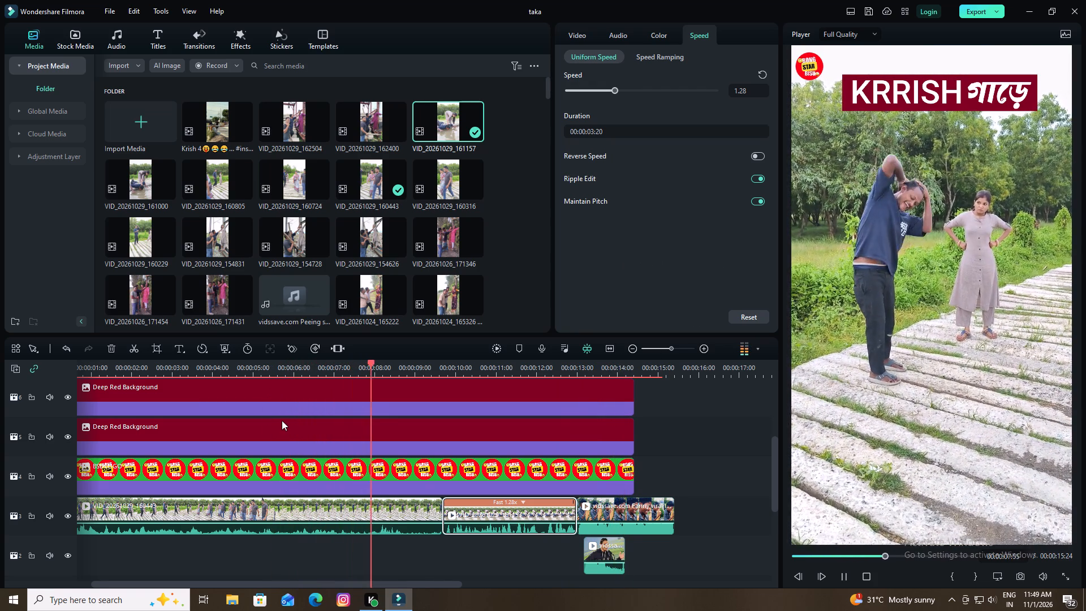
key("space")
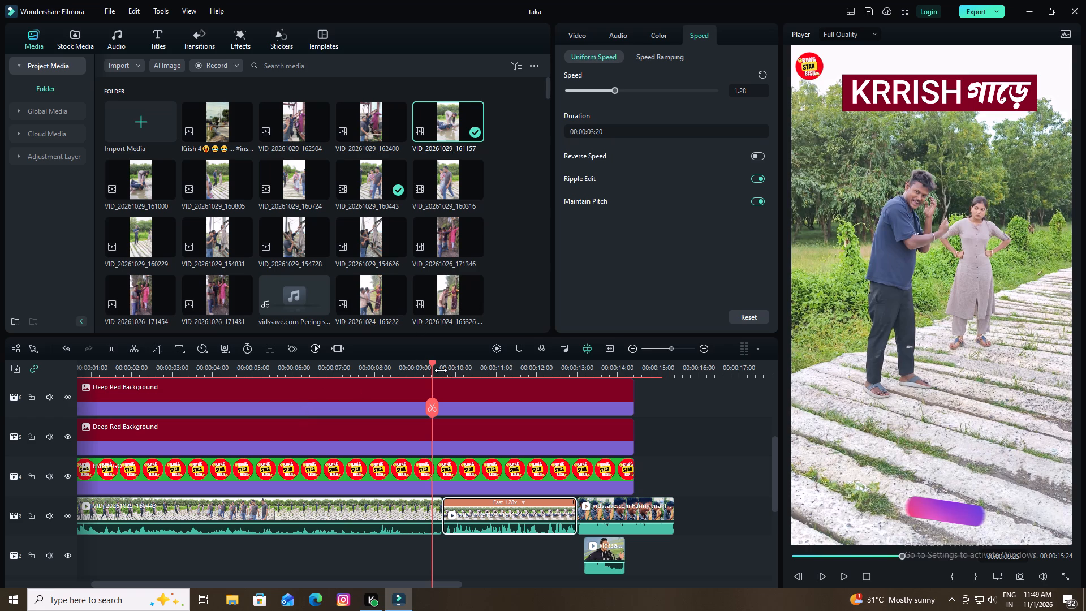
left_click_drag(432, 363, 419, 367)
left_click(426, 510)
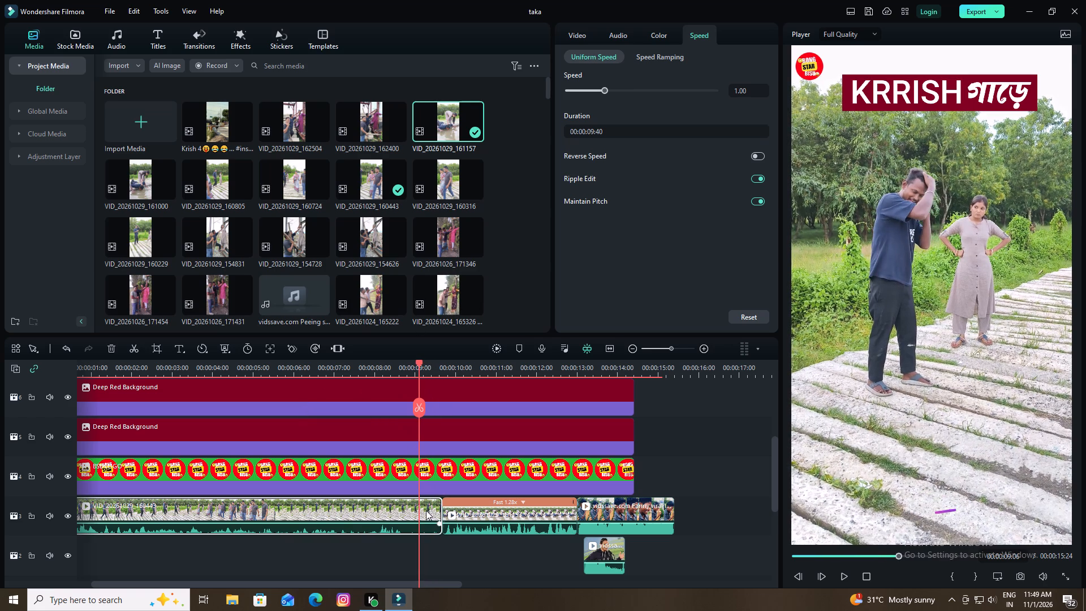
left_click(418, 408)
left_click(110, 348)
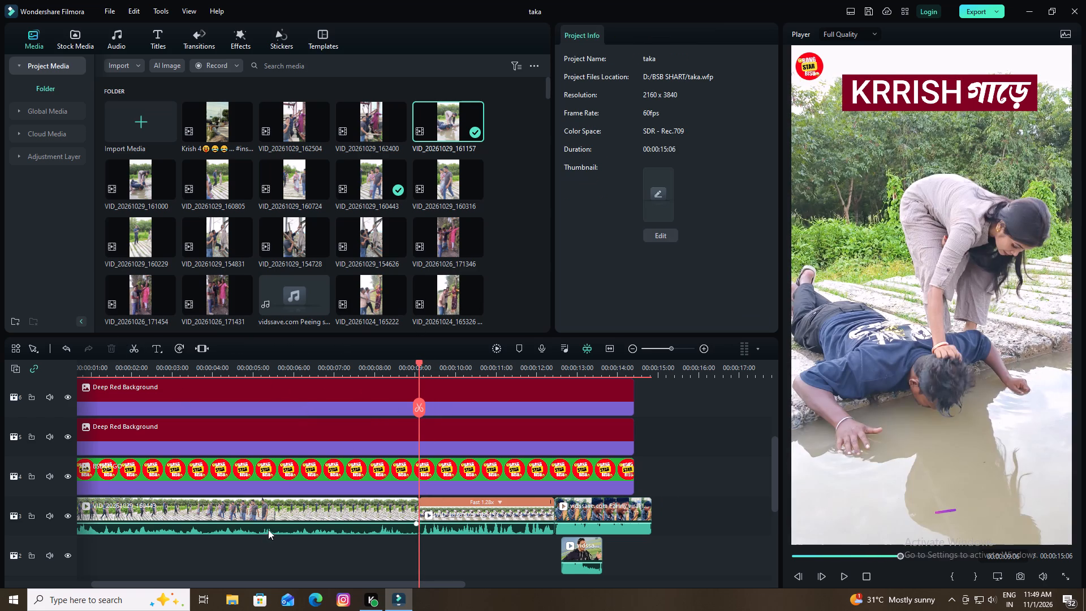
Replay VID_20261029_160443 from the start and look through the project media for a sound effect to suit the passage around 00:00:05:11.
left_click_drag(270, 522, 275, 506)
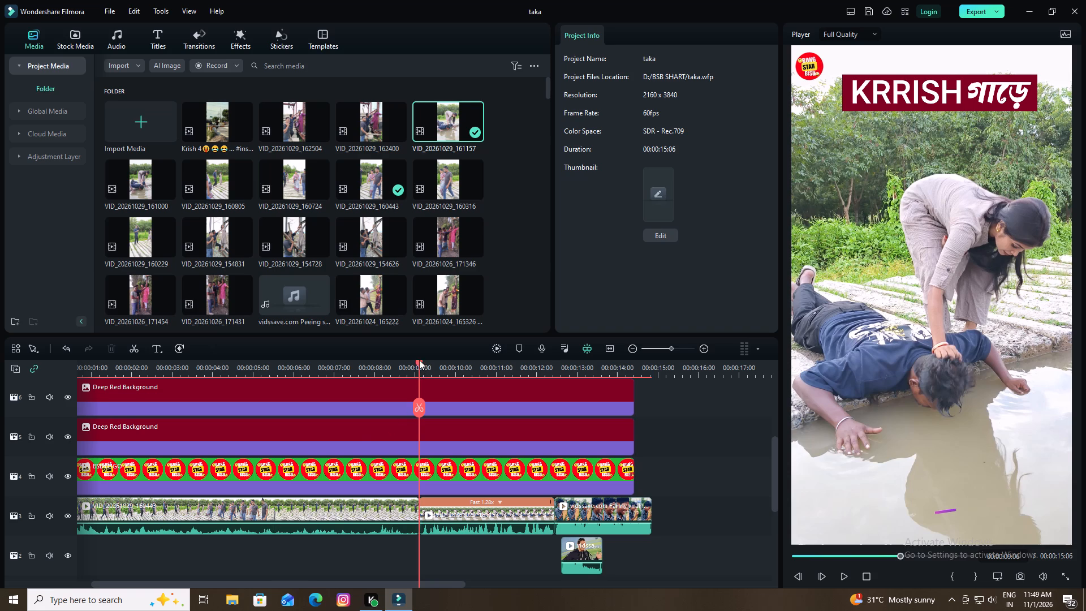
left_click_drag(419, 360, 66, 407)
key("space")
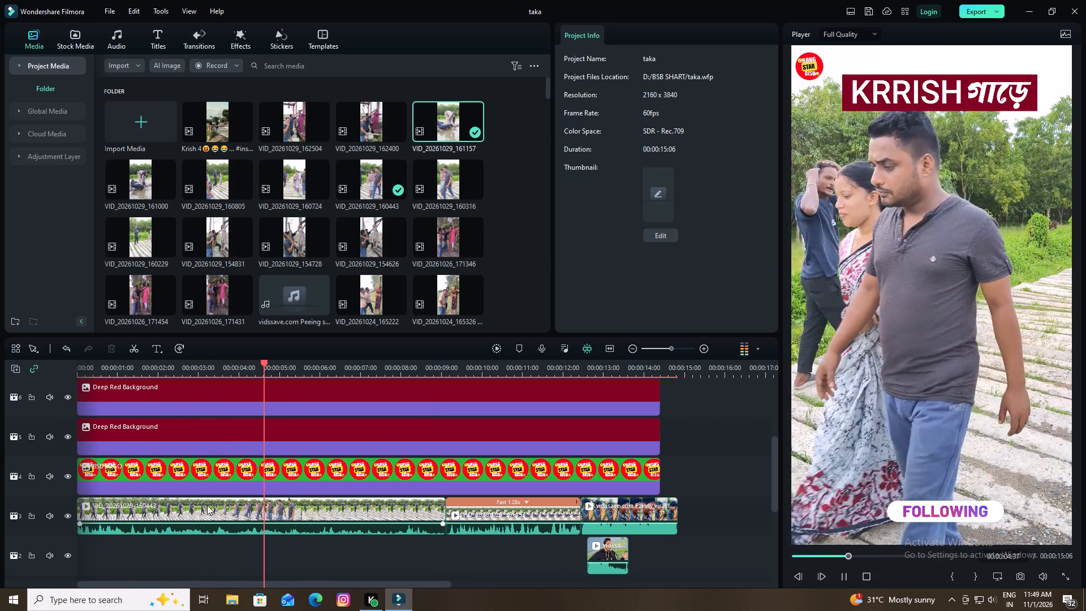
key("space")
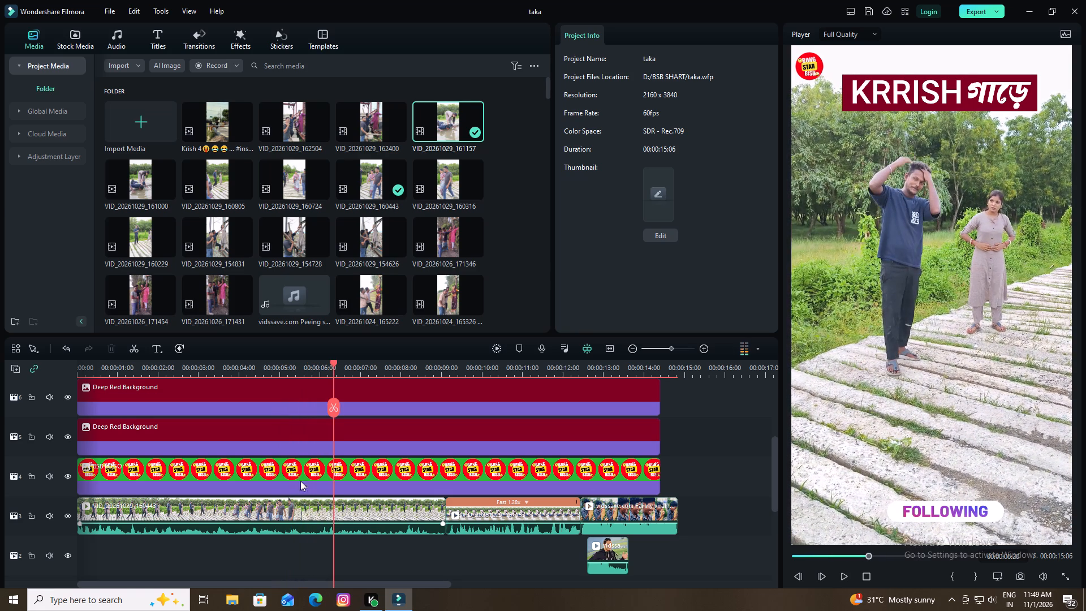
left_click_drag(331, 360, 210, 388)
scroll(323, 467, "down", 1)
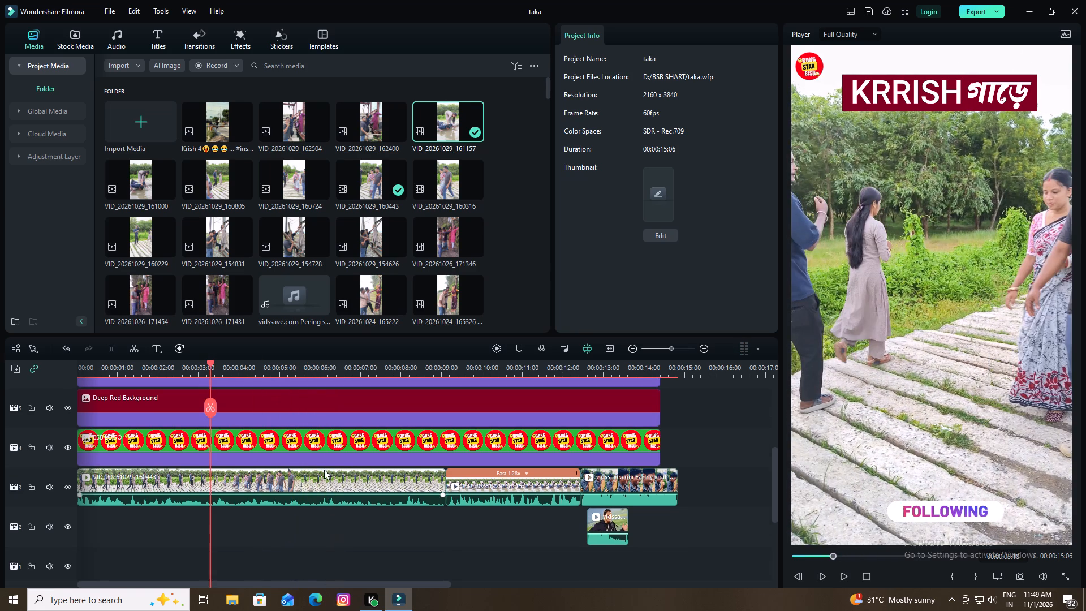
scroll(324, 470, "down", 1)
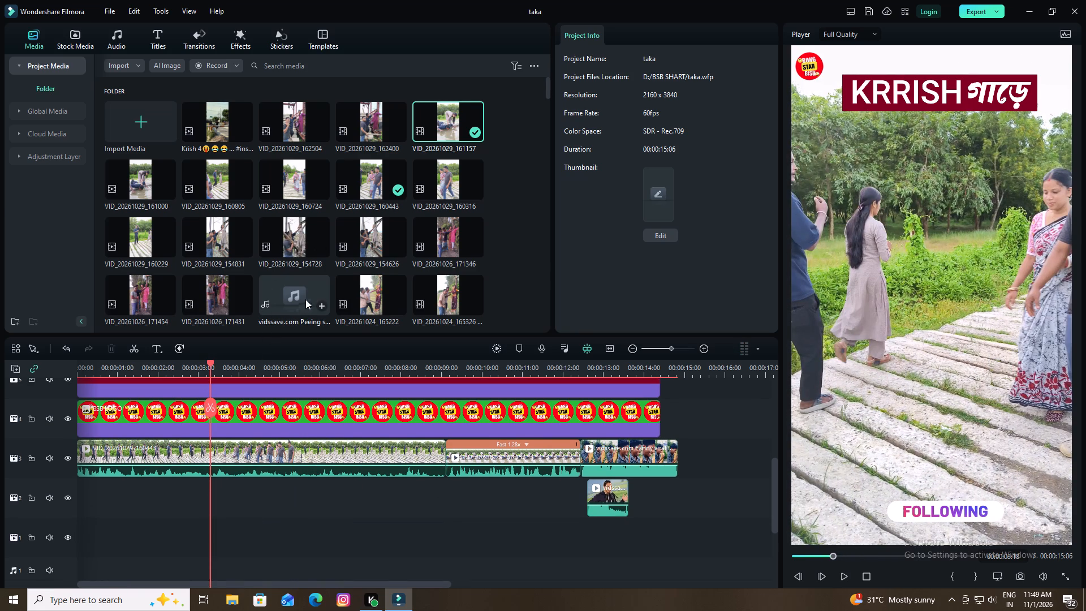
scroll(300, 240, "down", 15)
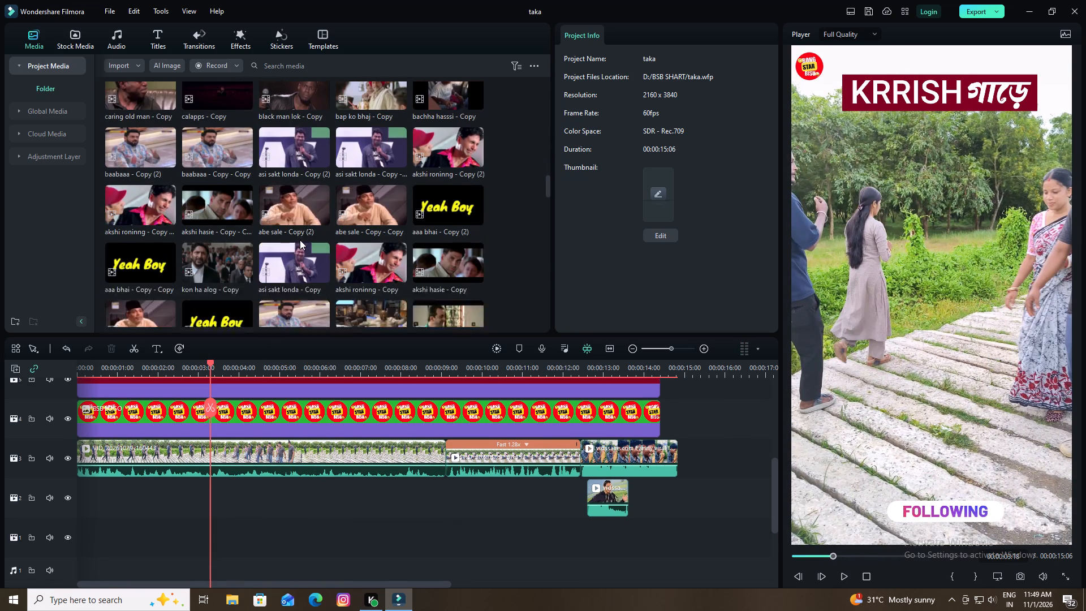
key("space")
key("space")
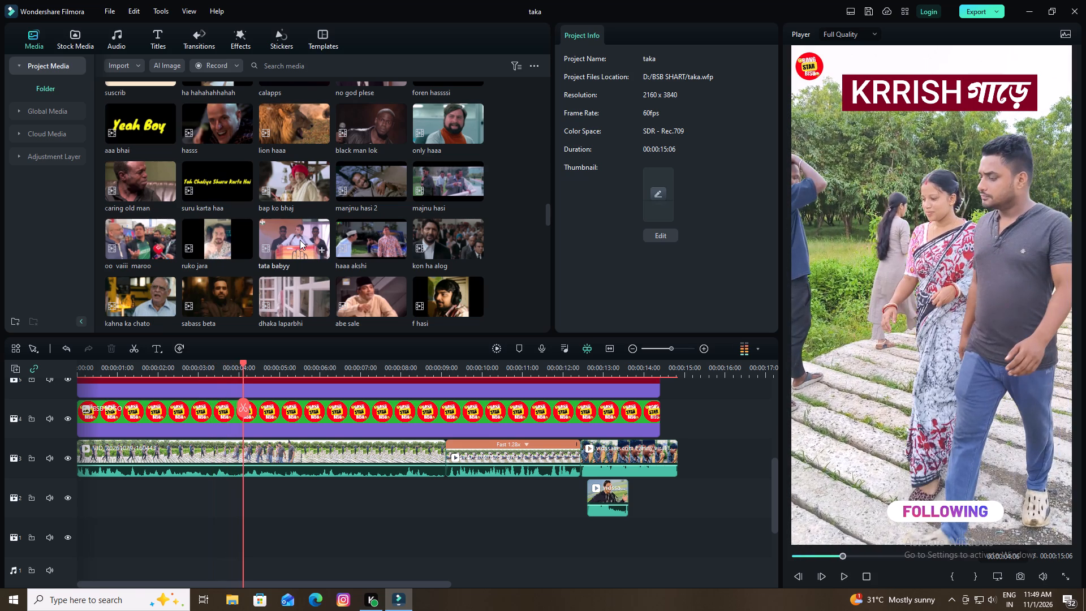
scroll(301, 190, "down", 4)
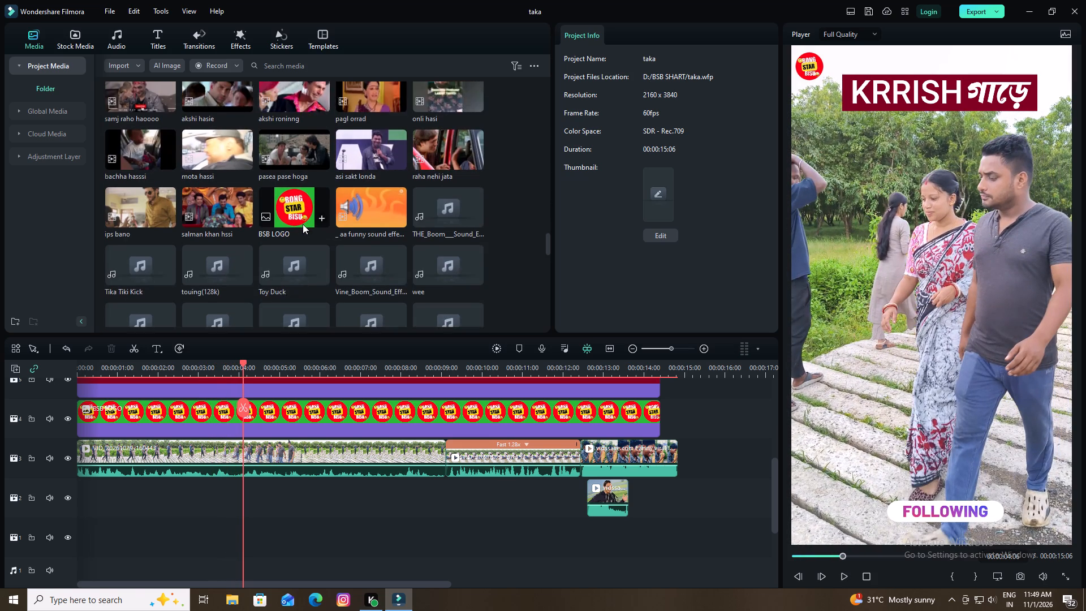
scroll(209, 248, "down", 2)
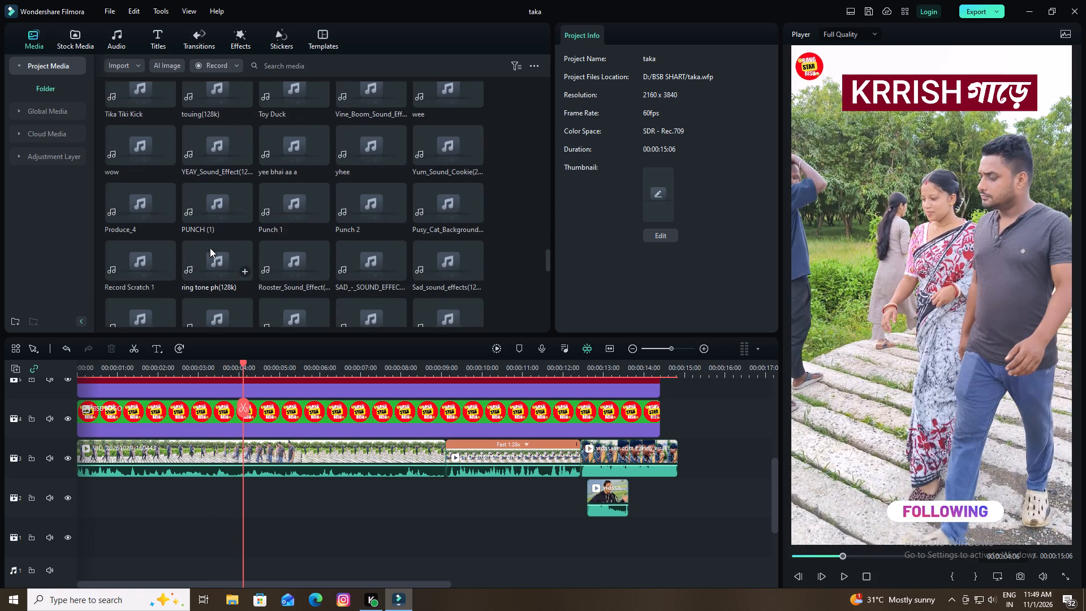
scroll(213, 247, "down", 5)
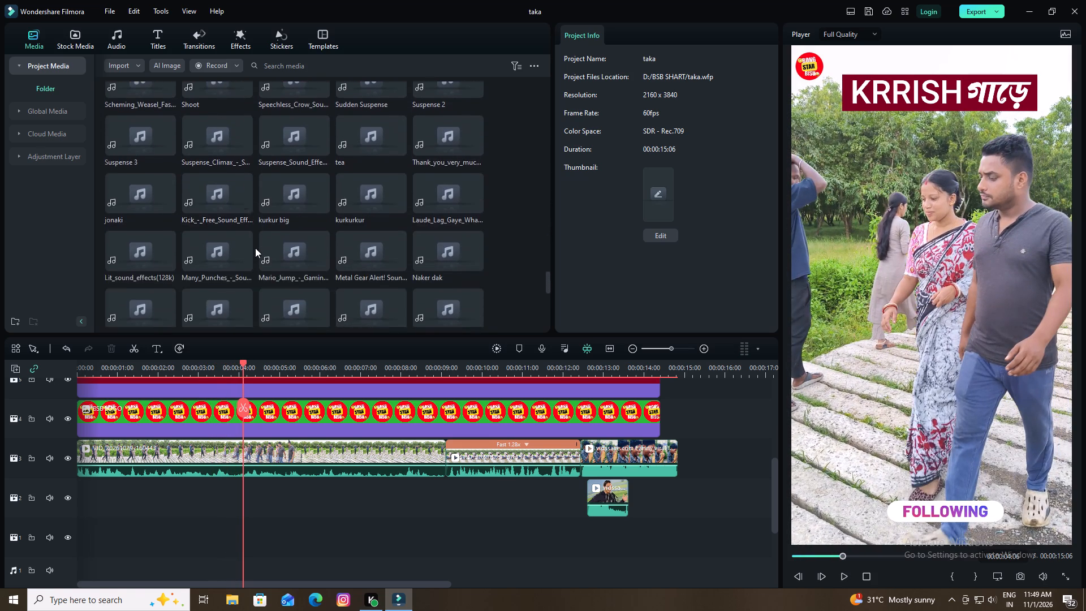
scroll(260, 248, "down", 7)
key("space")
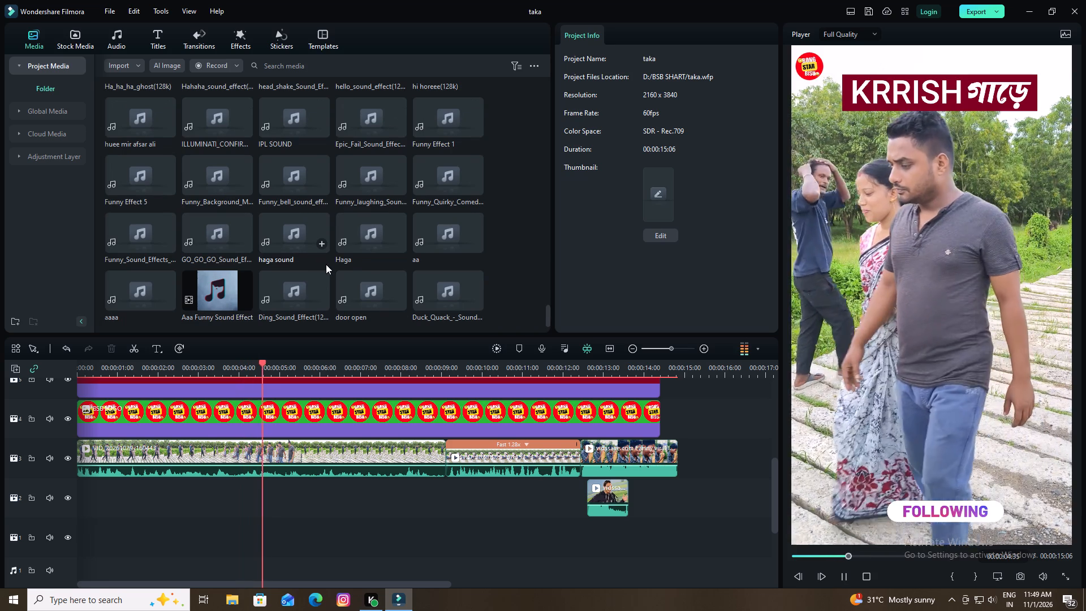
key("space")
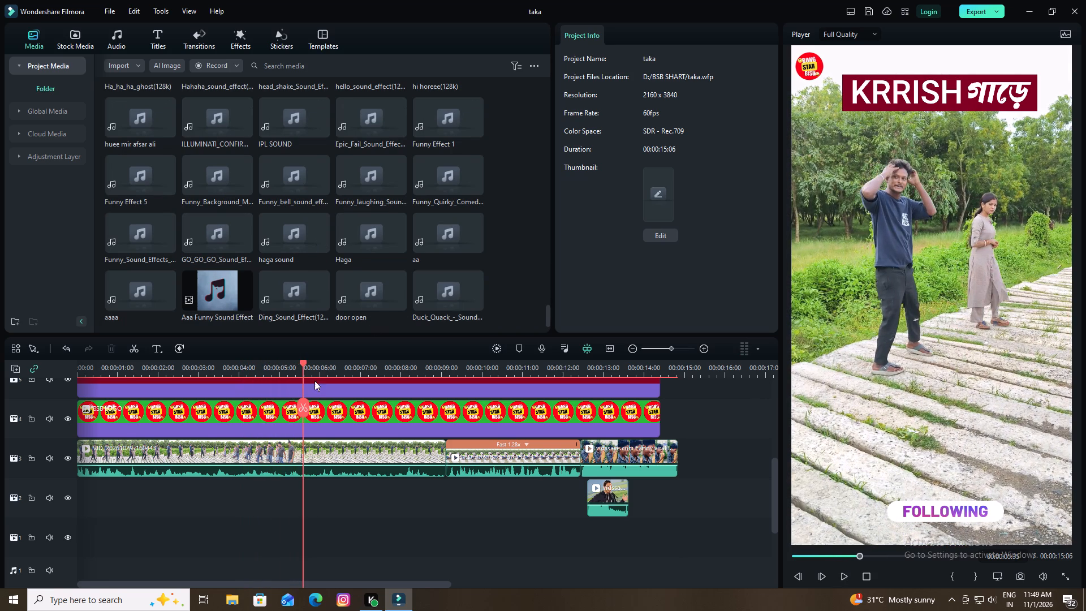
left_click_drag(303, 365, 287, 368)
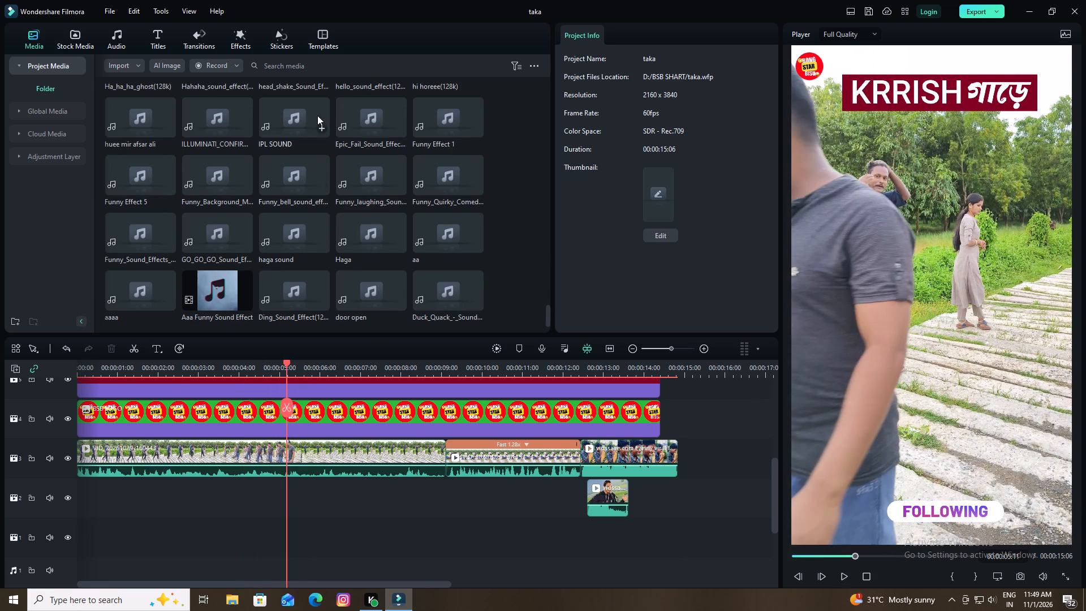
Search the project media for "wow", preview the wow sound and place it on audio track 1 starting at about 00:00:04:50.
left_click(300, 66)
type("wo")
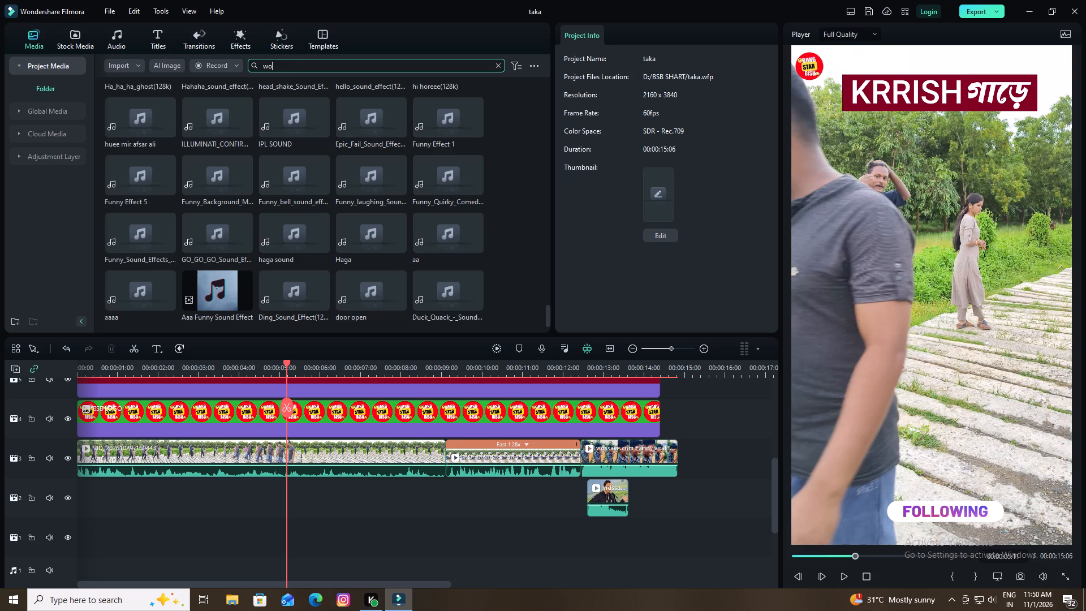
key("w")
key("Return")
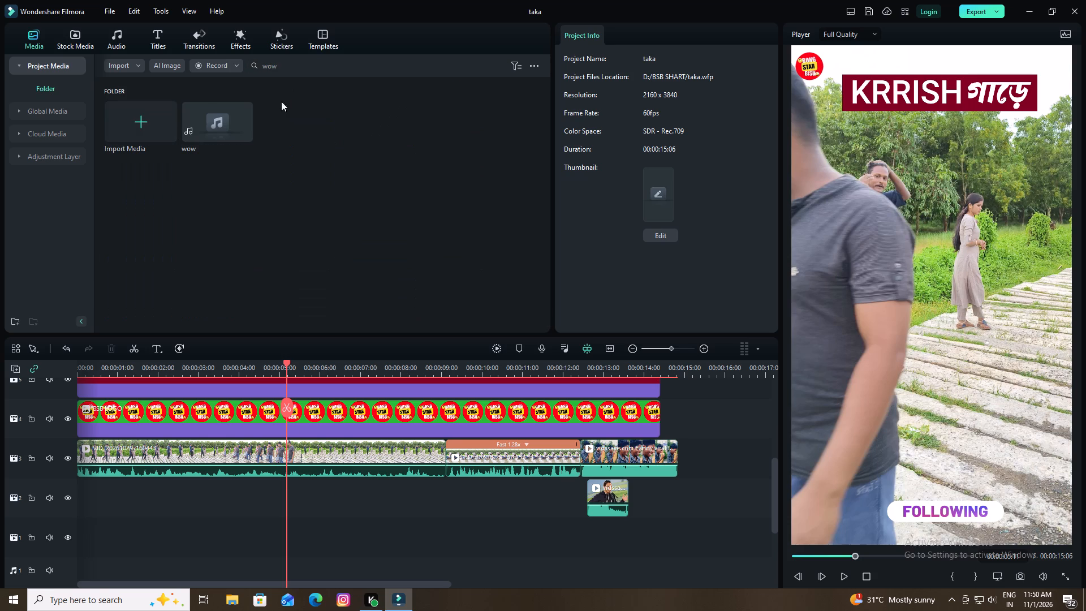
left_click(213, 120)
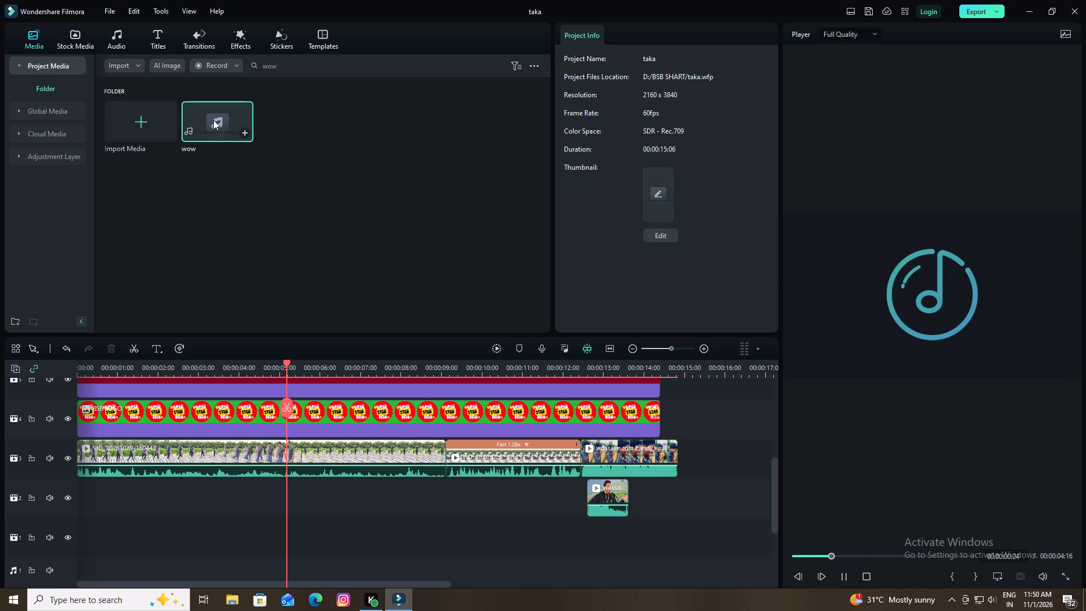
left_click_drag(213, 120, 271, 393)
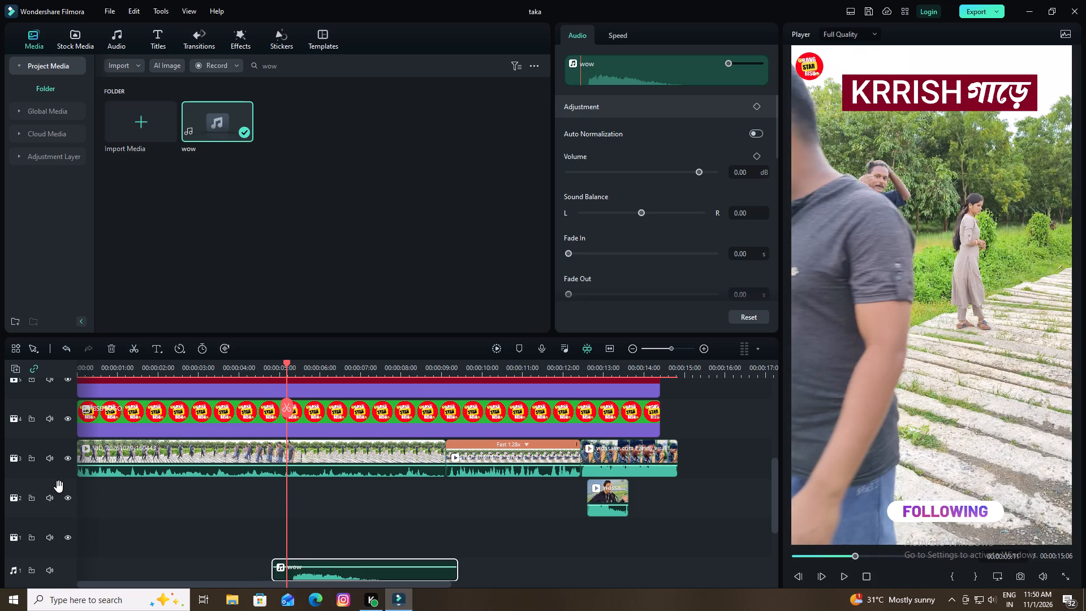
Delete the empty tracks from the timeline.
right_click(57, 493)
right_click(61, 484)
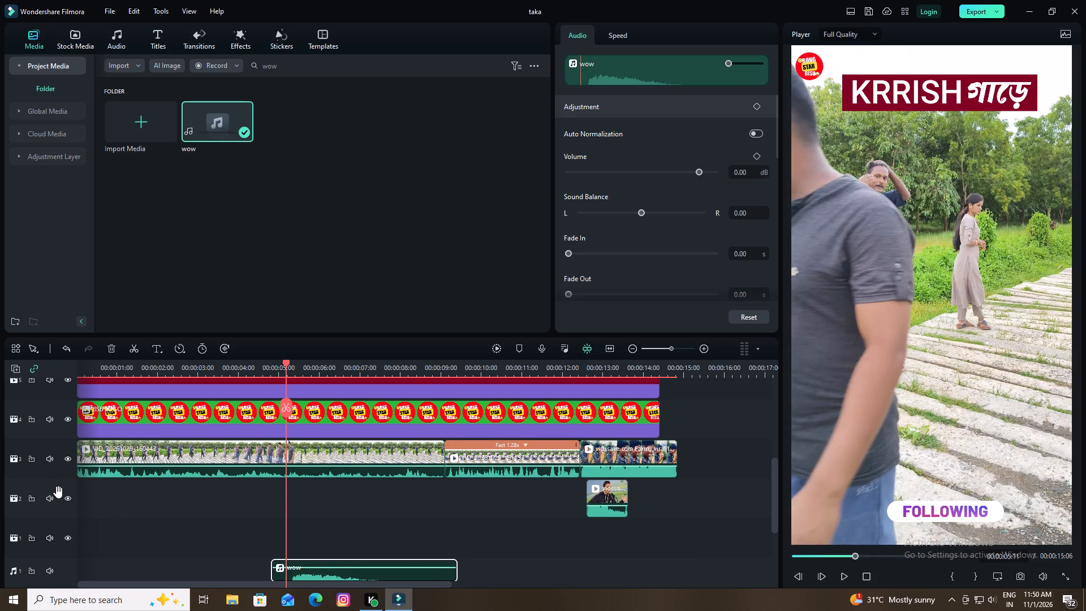
right_click(58, 493)
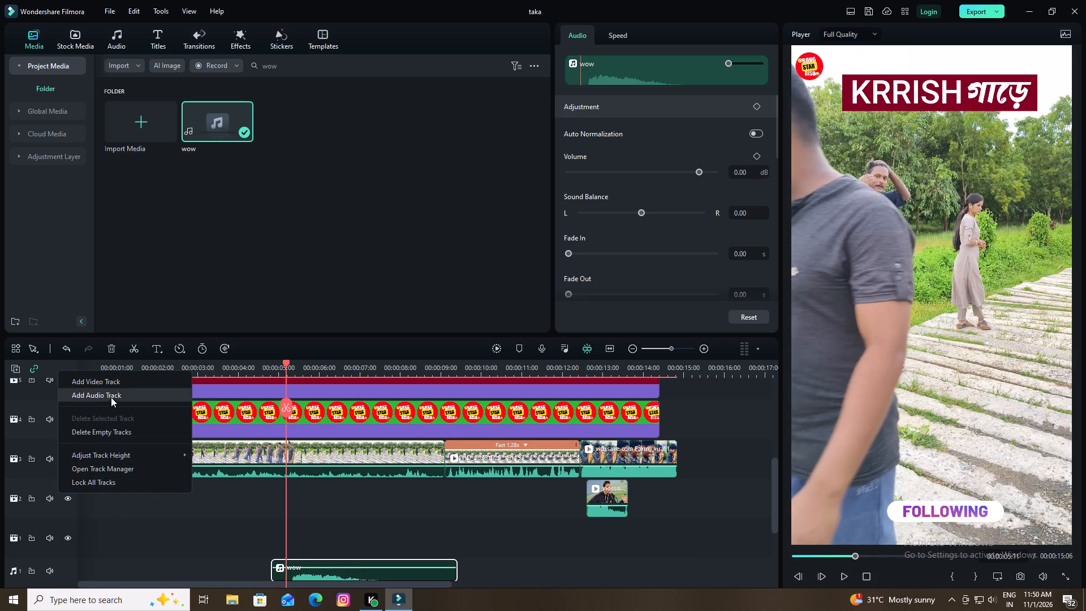
left_click(113, 429)
Move the wow sound earlier on audio track 1, starting at about 00:00:04:05, and play the passage to check its timing.
scroll(273, 476, "up", 1)
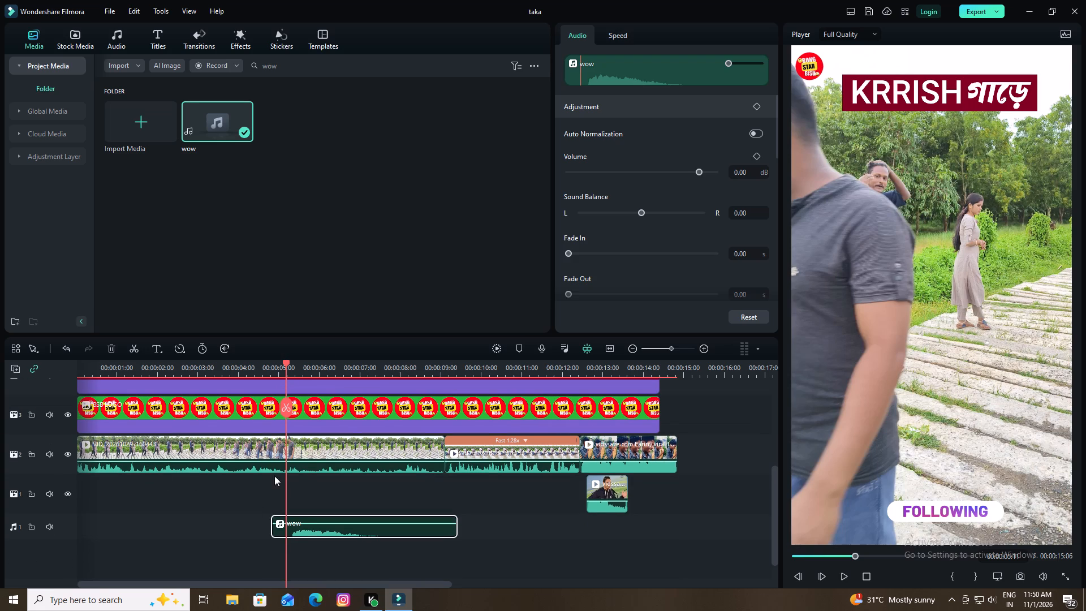
scroll(295, 444, "up", 1)
left_click_drag(304, 564, 303, 562)
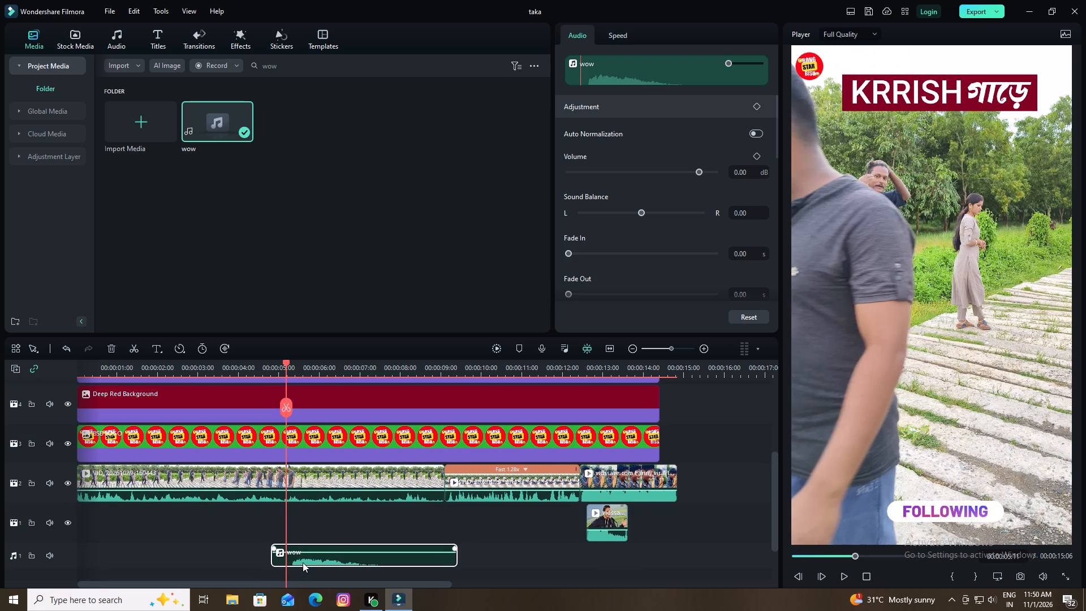
left_click_drag(303, 562, 298, 562)
left_click_drag(285, 364, 270, 369)
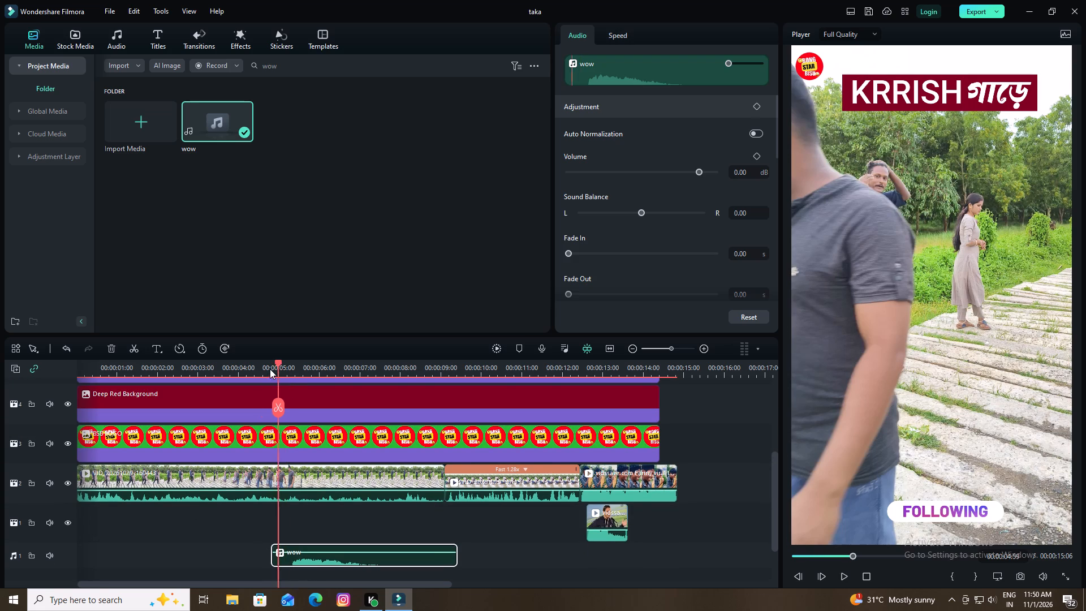
left_click_drag(270, 369, 260, 371)
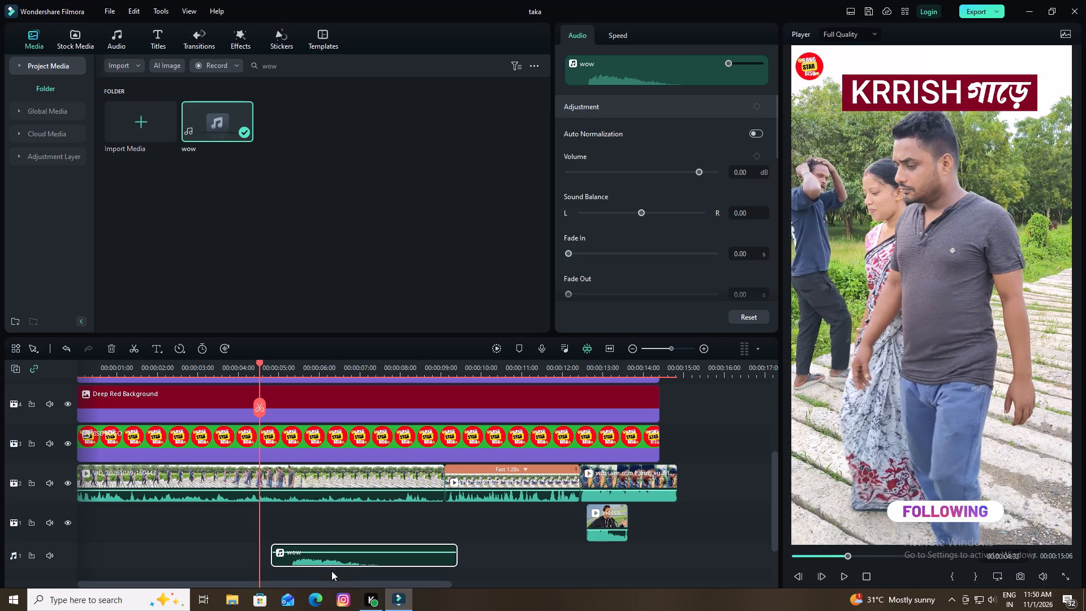
left_click_drag(329, 563, 294, 561)
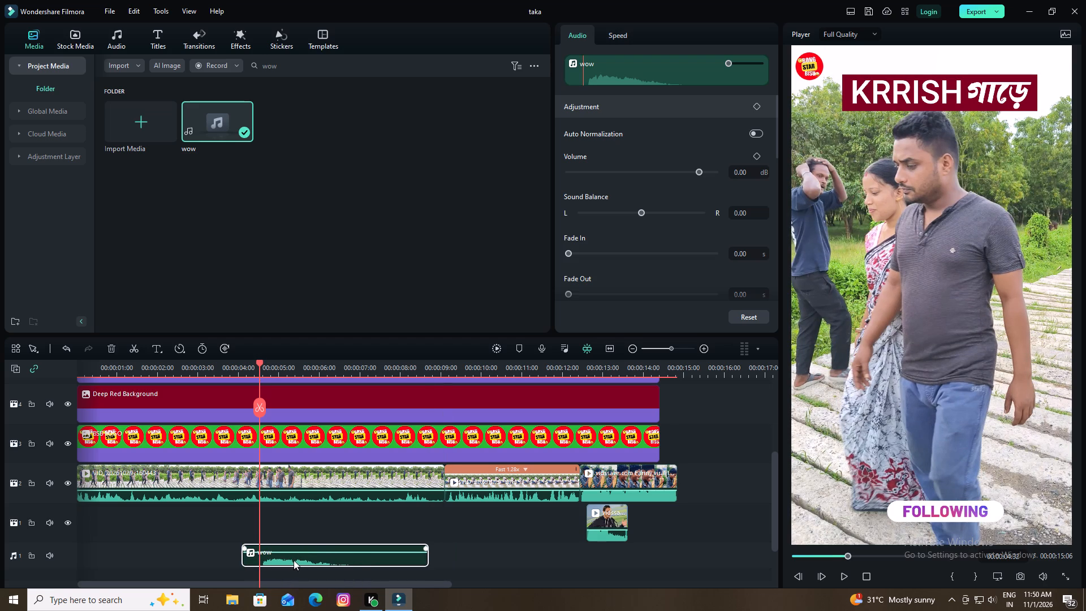
key("space")
key("space")
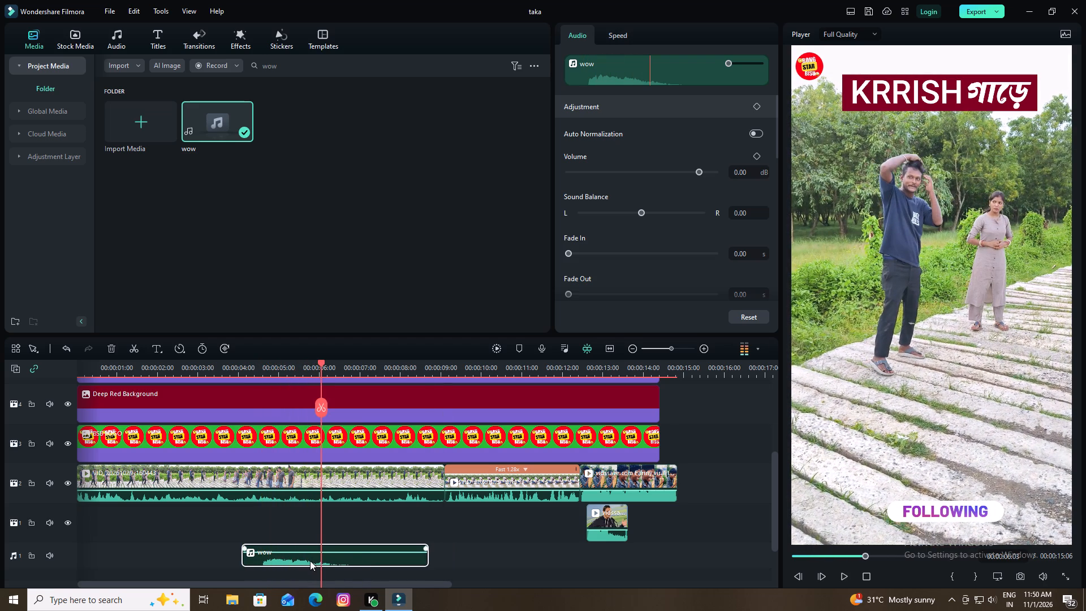
Raise the volume of the wow sound to 12.00 dB.
left_click_drag(308, 553, 308, 525)
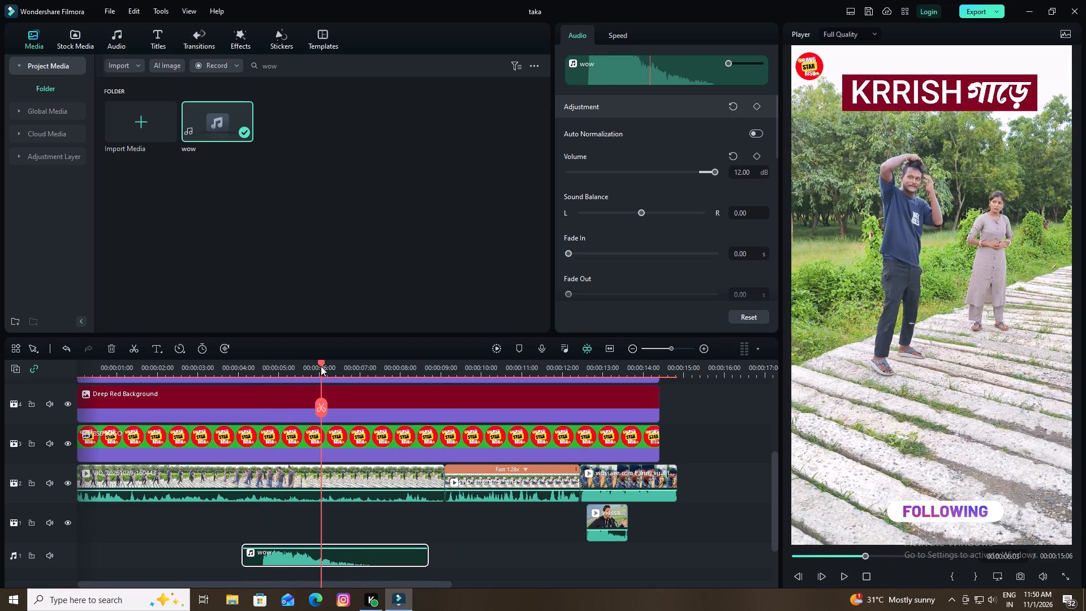
Play the passage with the wow sound again to check its volume and timing.
left_click_drag(320, 361, 257, 388)
key("space")
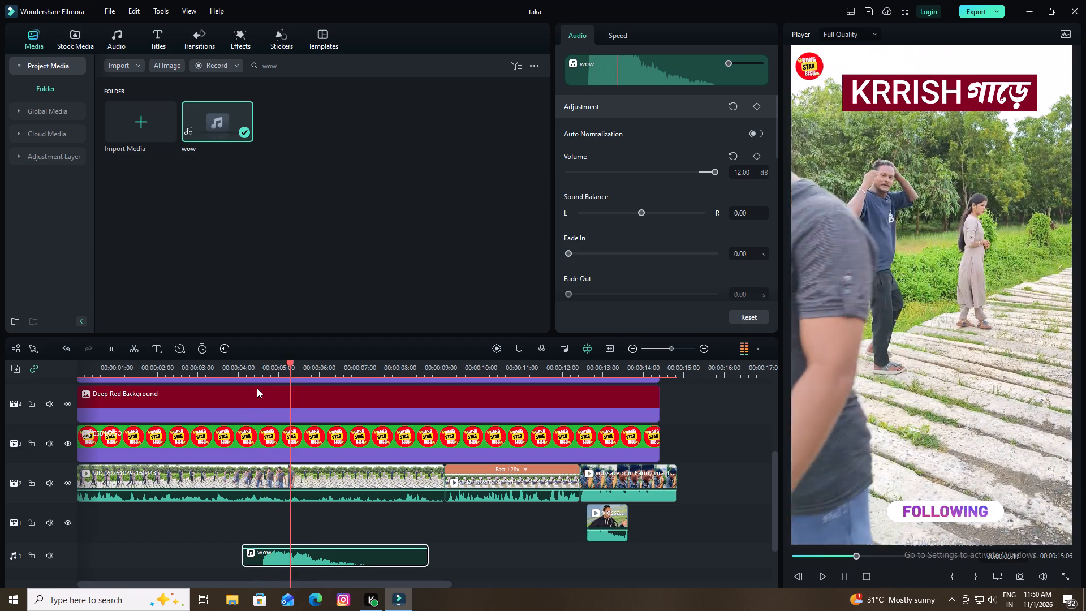
key("space")
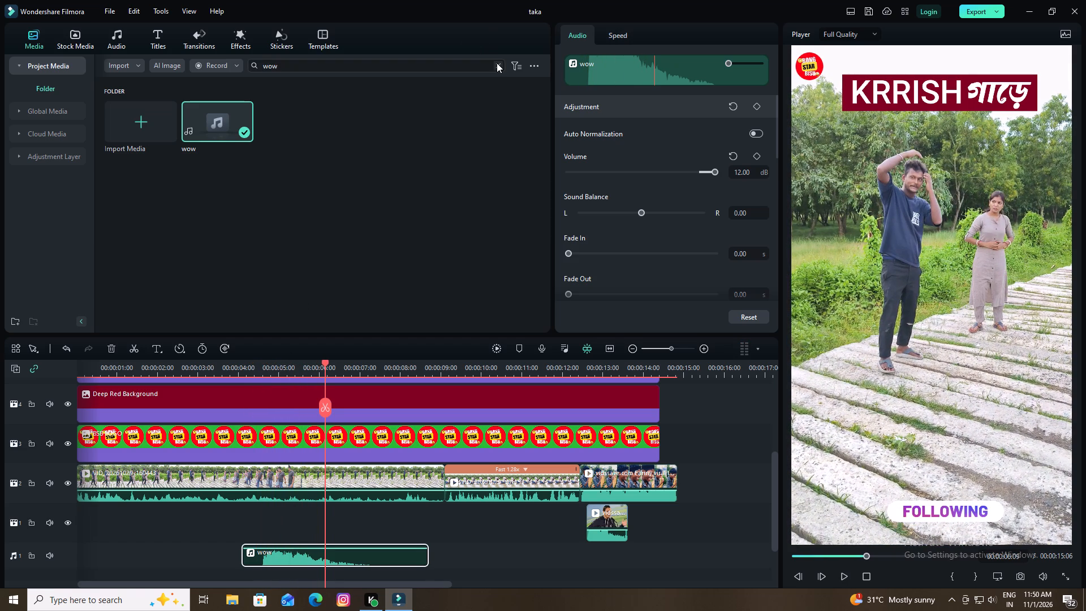
Clear the media search and browse the project media for the jonaki sound.
left_click(497, 63)
scroll(360, 177, "down", 8)
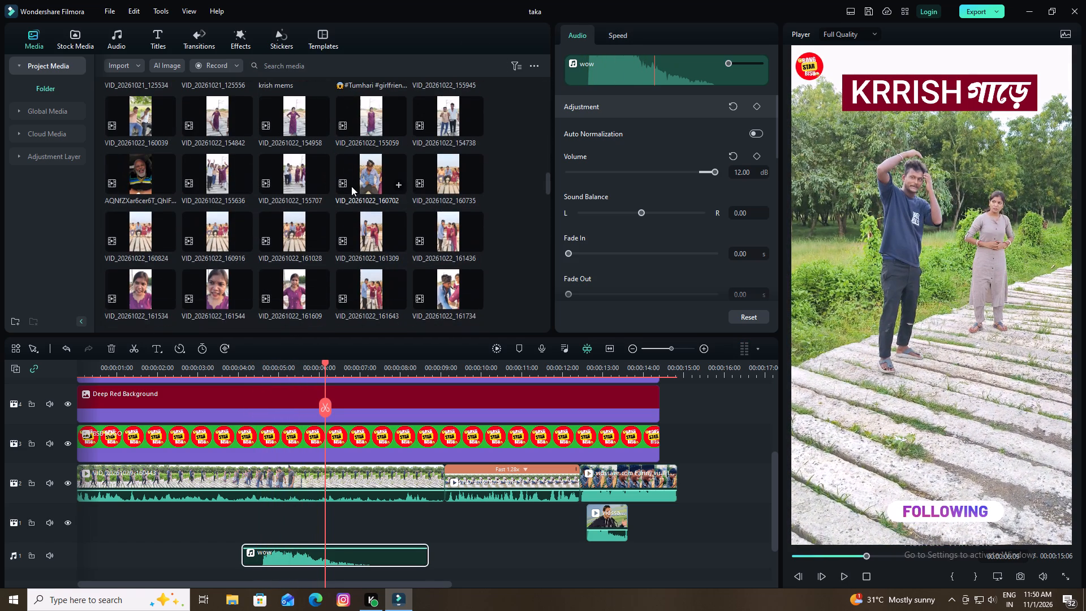
scroll(357, 185, "down", 9)
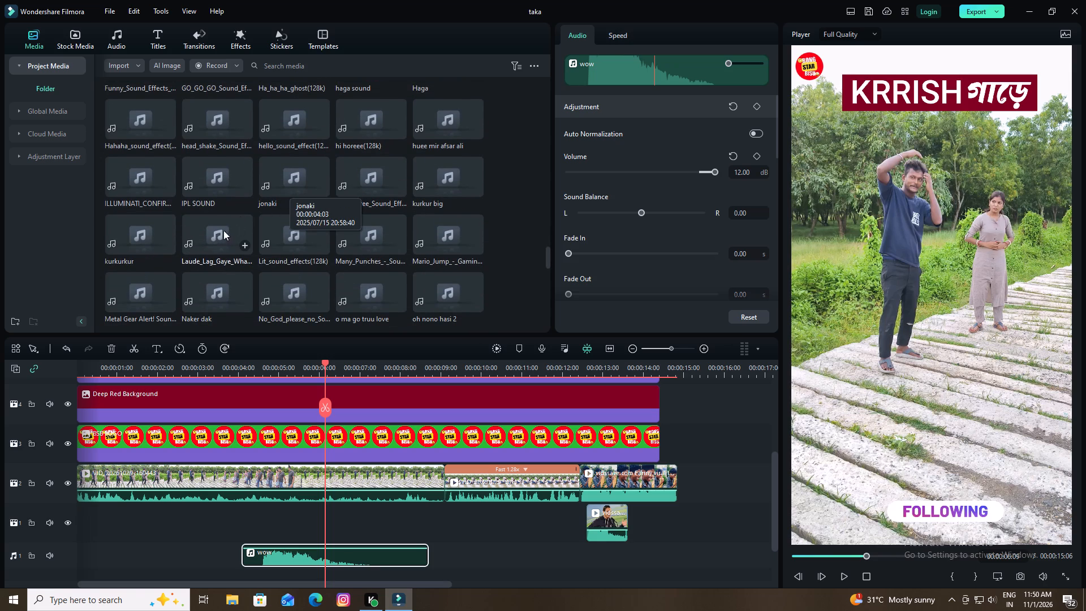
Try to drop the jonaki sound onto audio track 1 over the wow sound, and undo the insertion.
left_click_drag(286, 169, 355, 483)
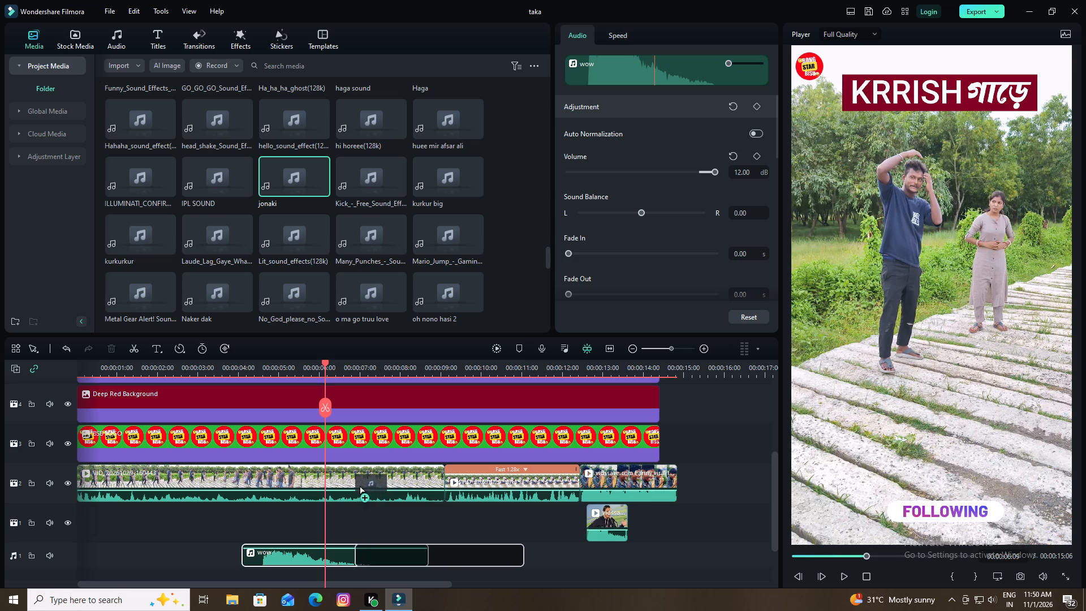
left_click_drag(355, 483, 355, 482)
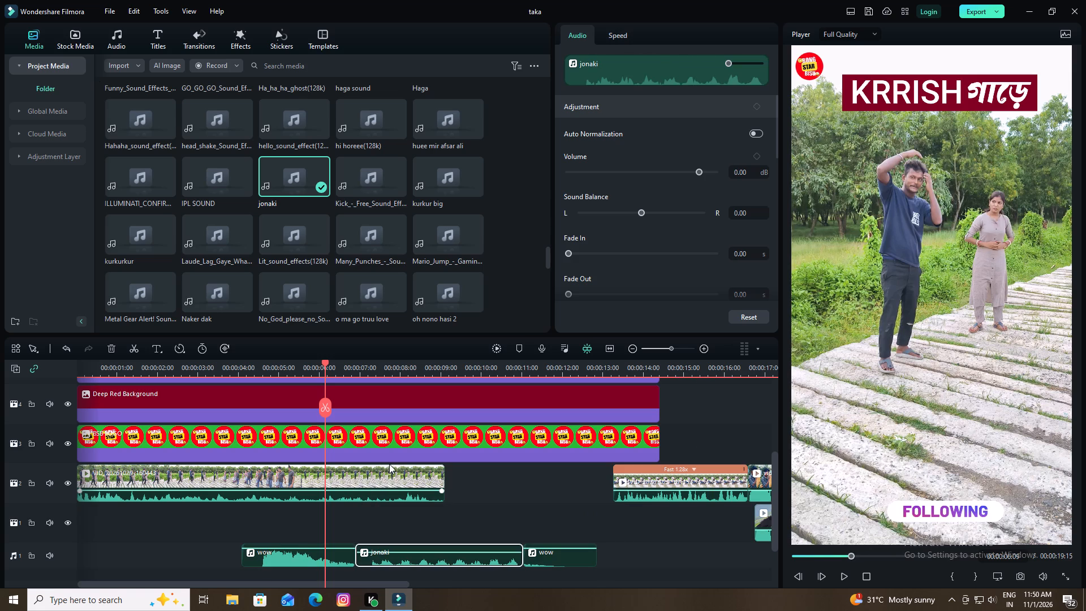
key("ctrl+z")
Place the jonaki sound on a new audio track 2 starting at about 00:00:06:28, and play the passage to check it.
left_click_drag(290, 171, 290, 175)
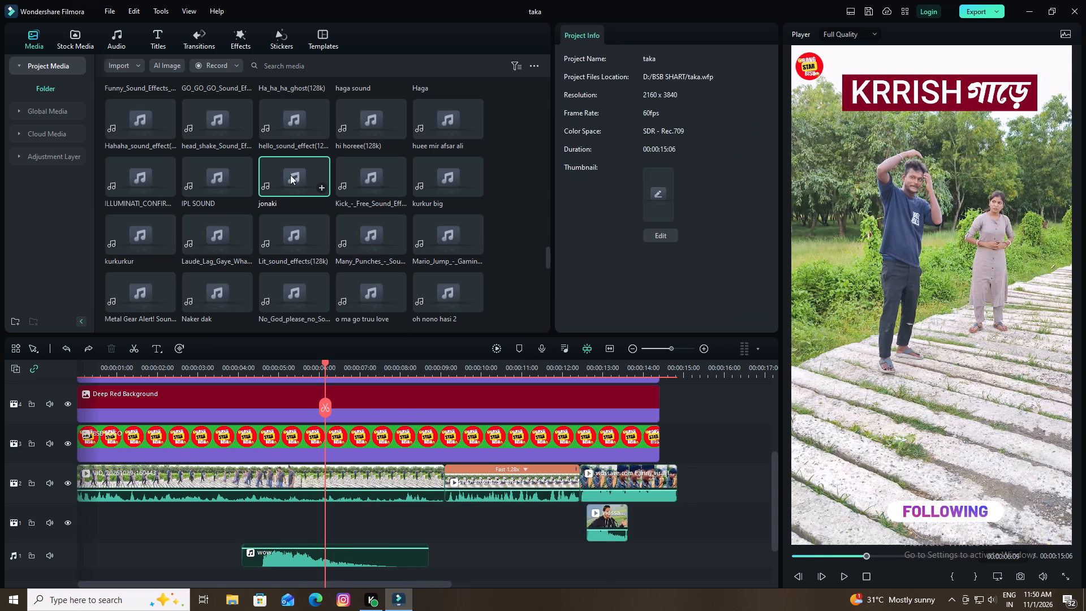
left_click_drag(290, 175, 339, 530)
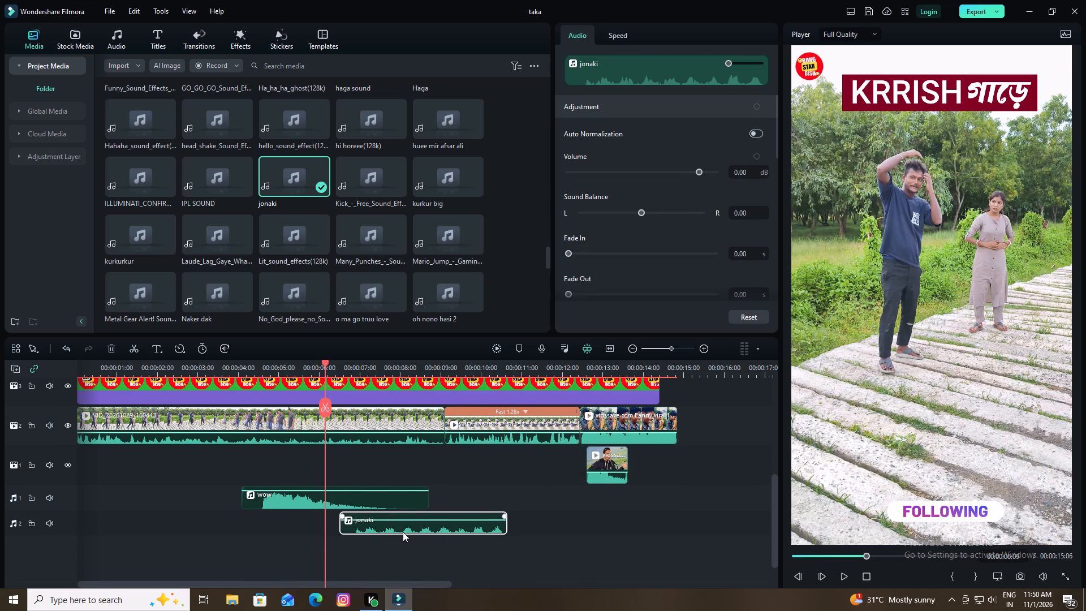
key("space")
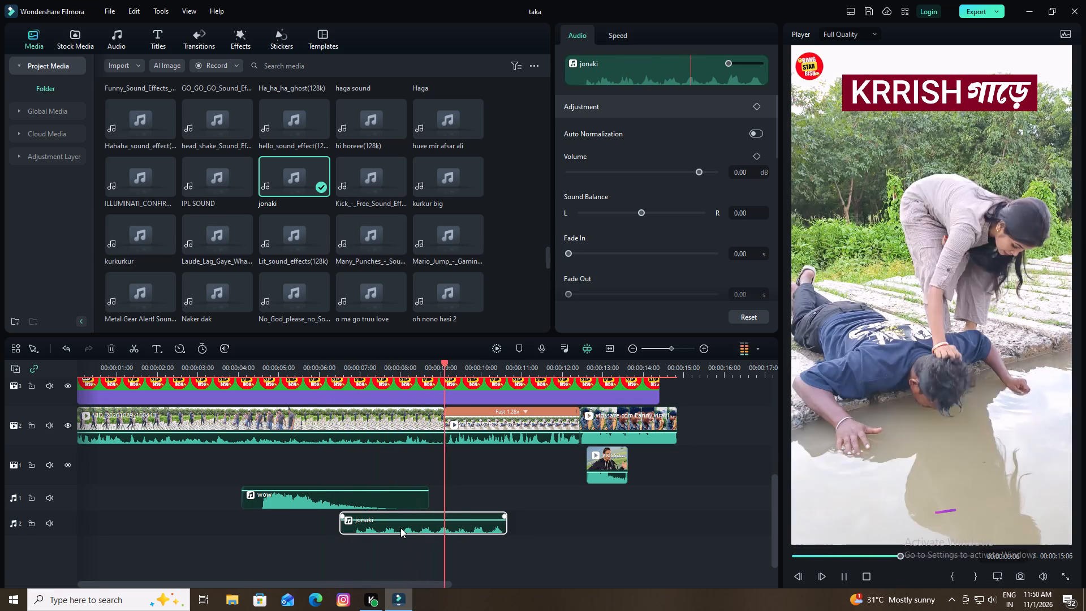
key("space")
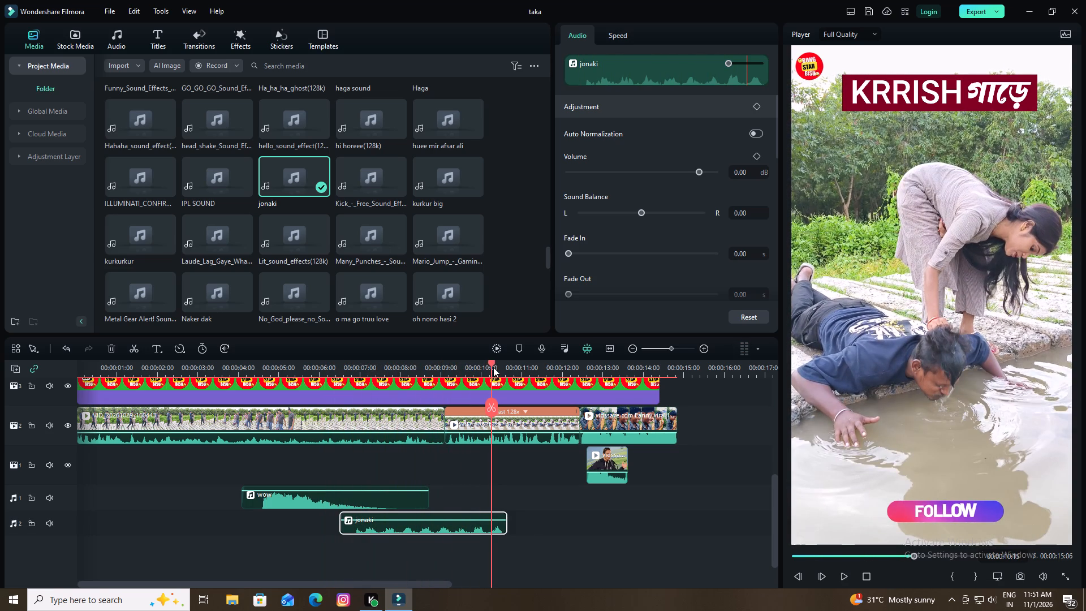
Raise the volume of the jonaki sound to 12.00 dB and play the passage from 00:00:07:44.
left_click_drag(493, 364, 390, 378)
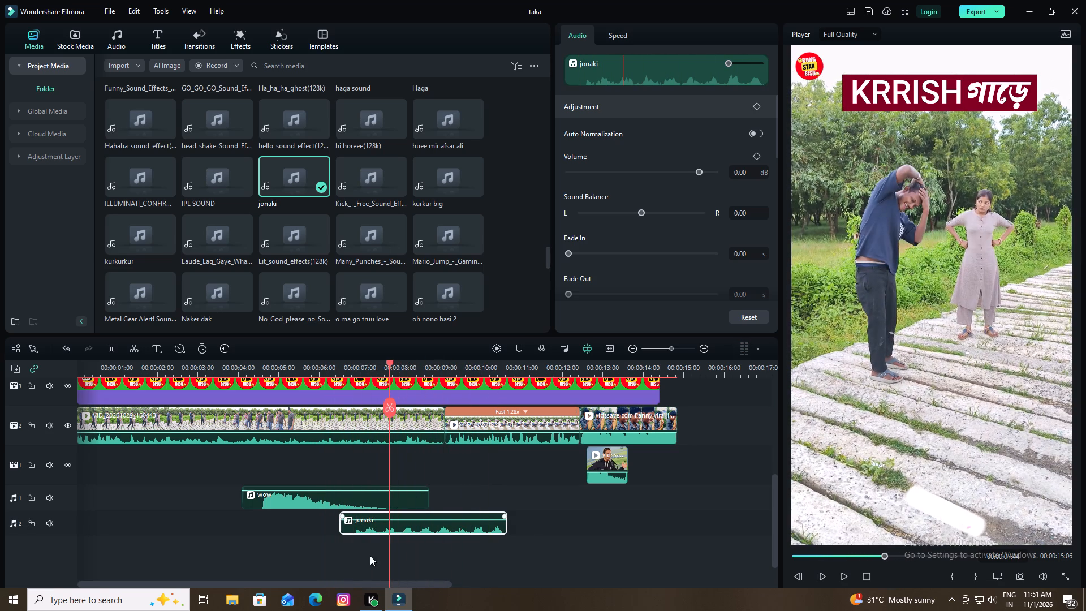
left_click(368, 519)
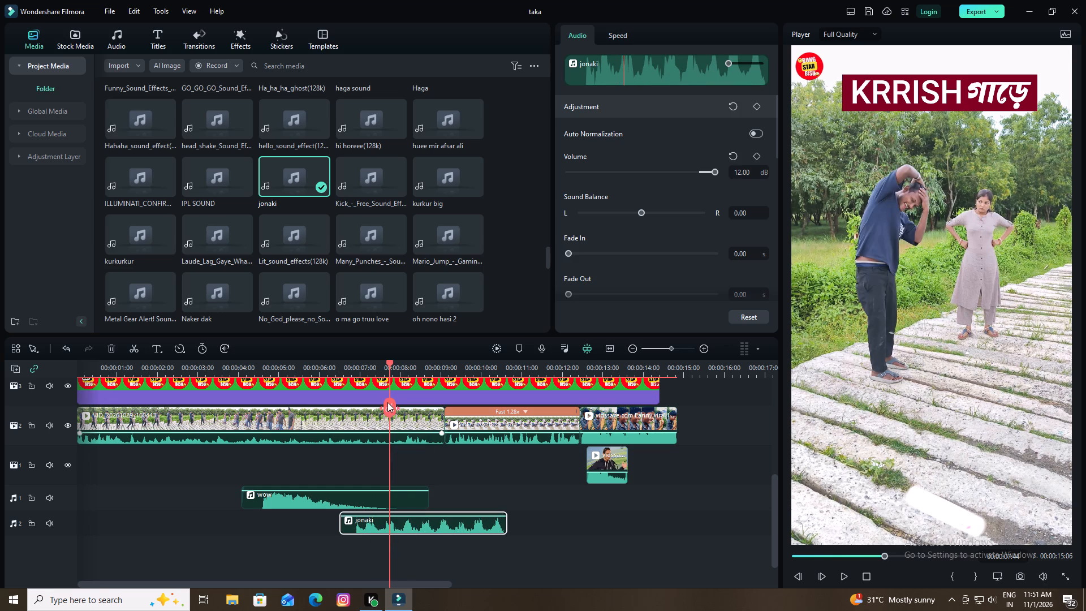
key("space")
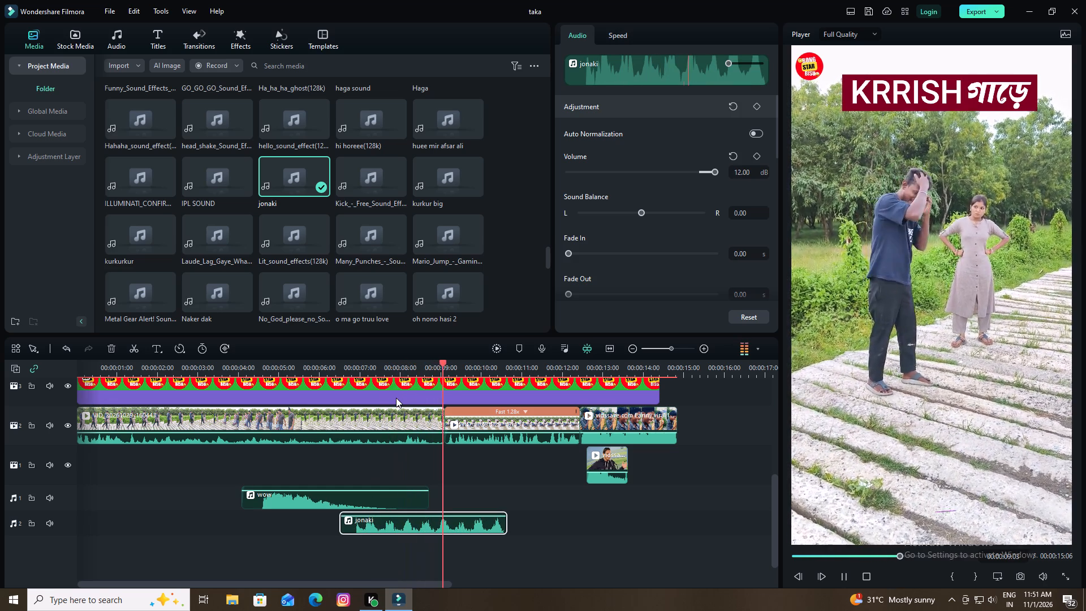
key("space")
Split the jonaki sound at 00:00:09:06, delete the part after the cut, and play on to the end of the timeline.
left_click_drag(450, 364, 445, 368)
left_click(455, 532)
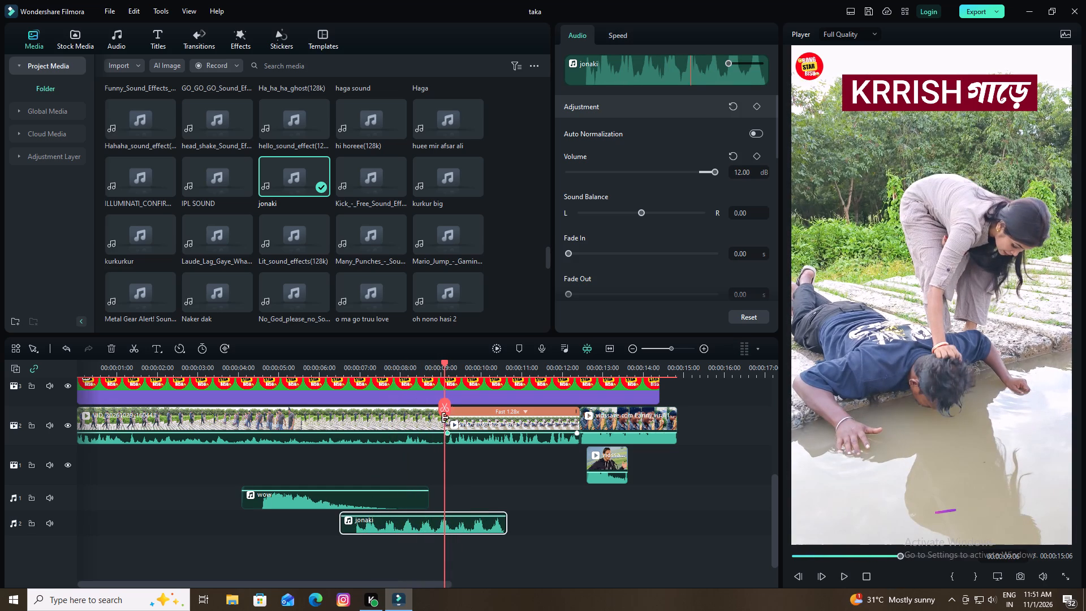
left_click(445, 407)
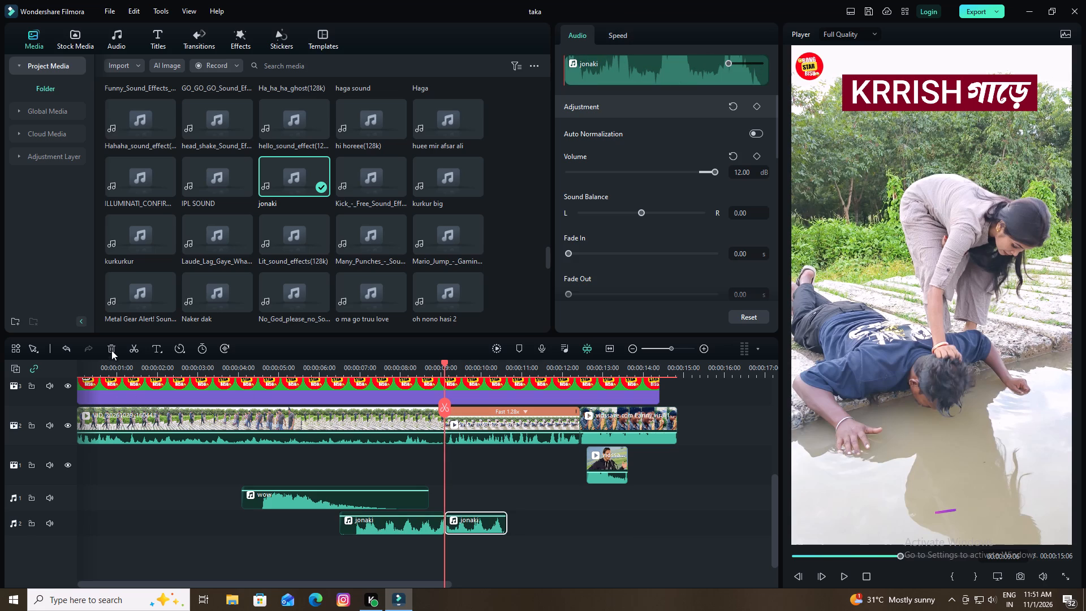
left_click(114, 345)
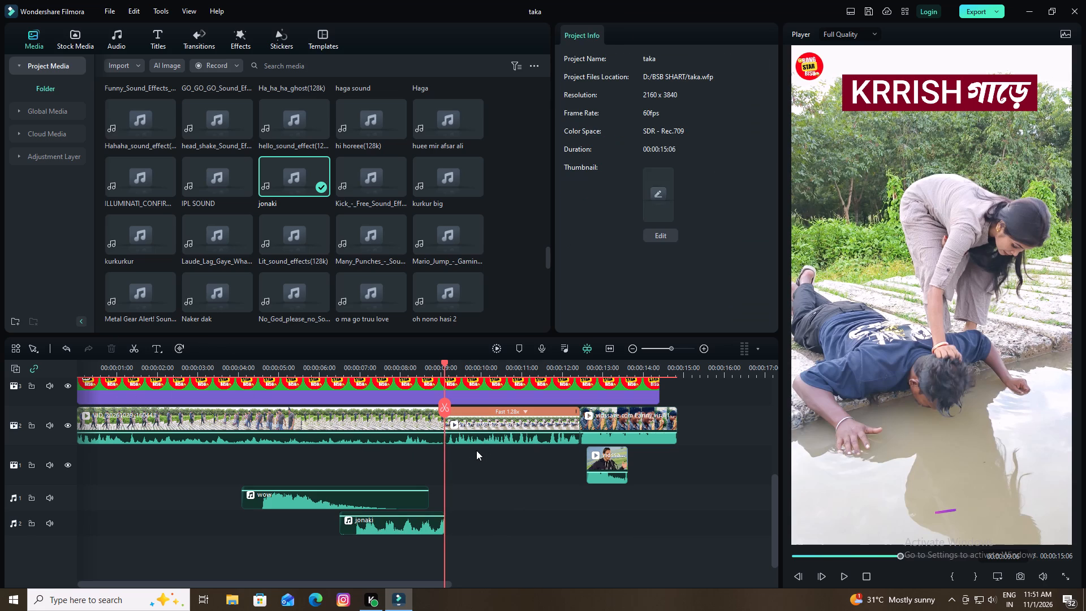
key("space")
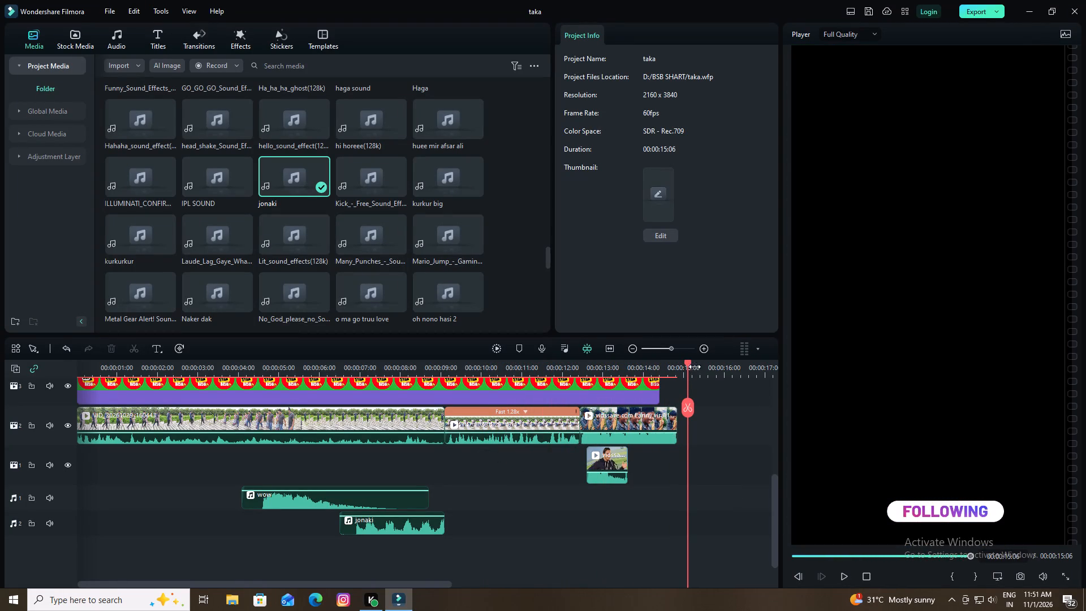
Move the short clip on video track 1 earlier to start at about 00:00:12:12, and play the timeline to check its timing.
left_click_drag(689, 363, 571, 377)
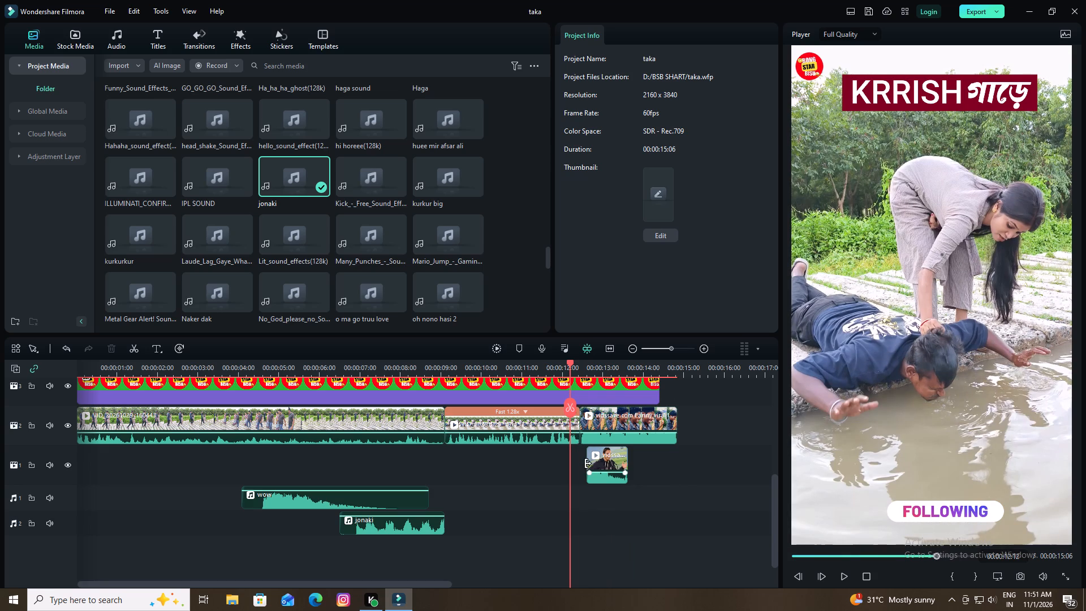
left_click_drag(594, 466, 581, 464)
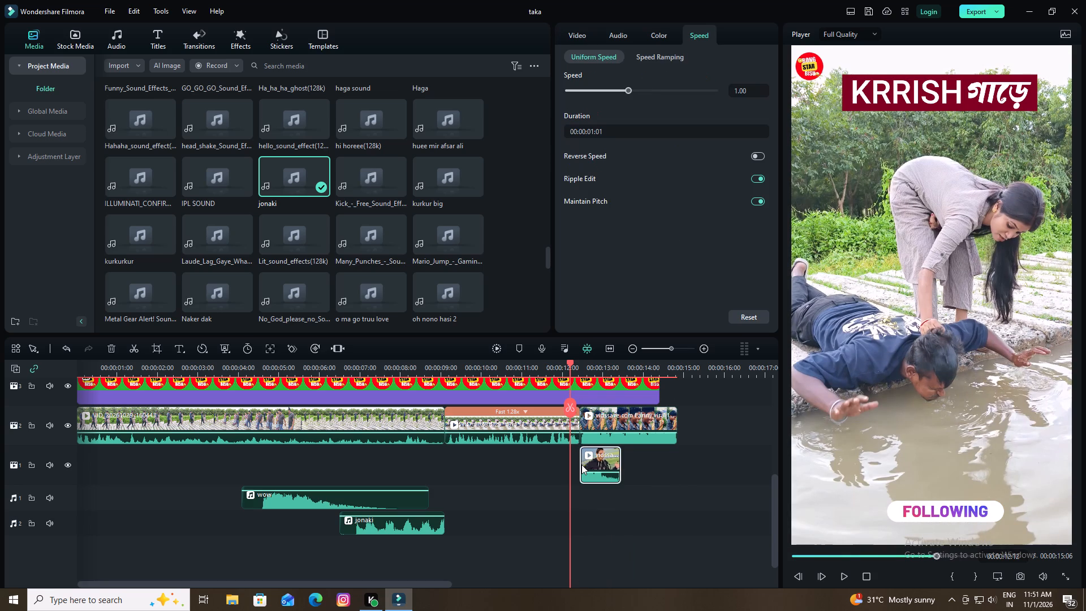
left_click_drag(587, 461, 571, 461)
key("space")
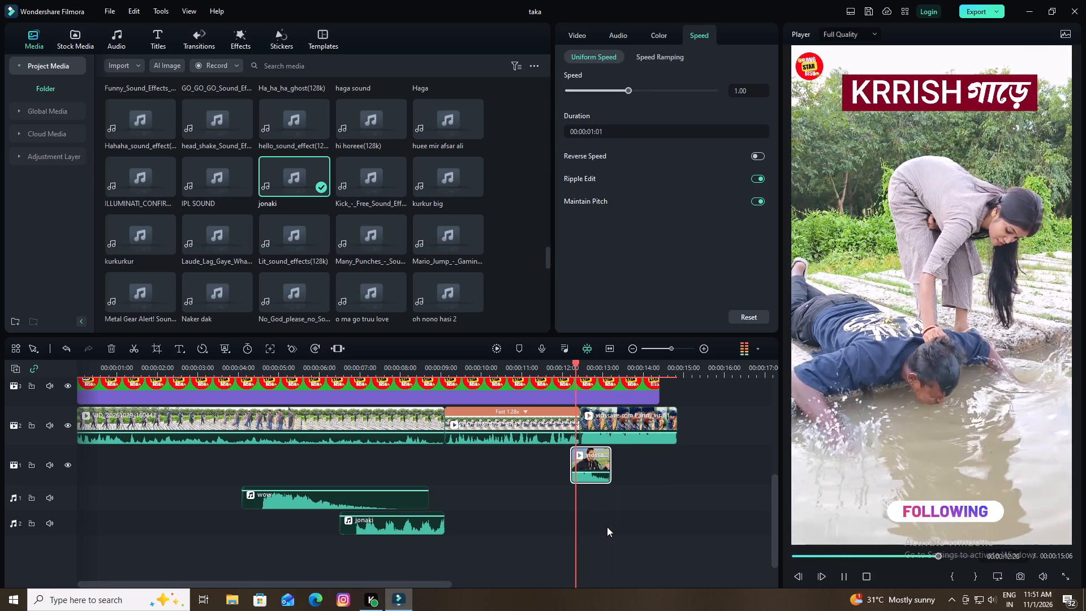
key("space")
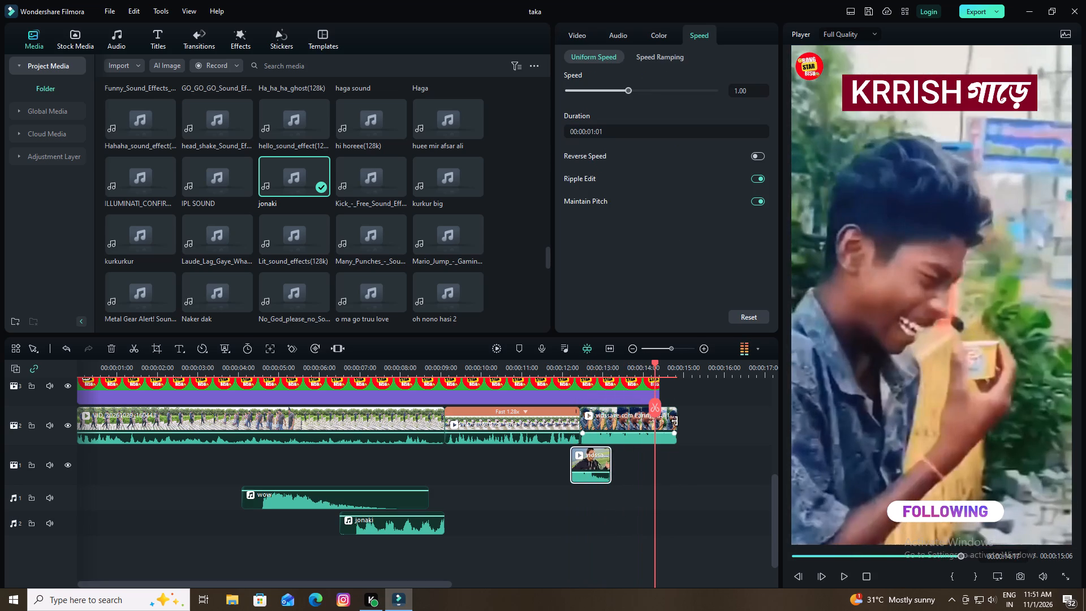
left_click_drag(657, 362, 541, 394)
key("space")
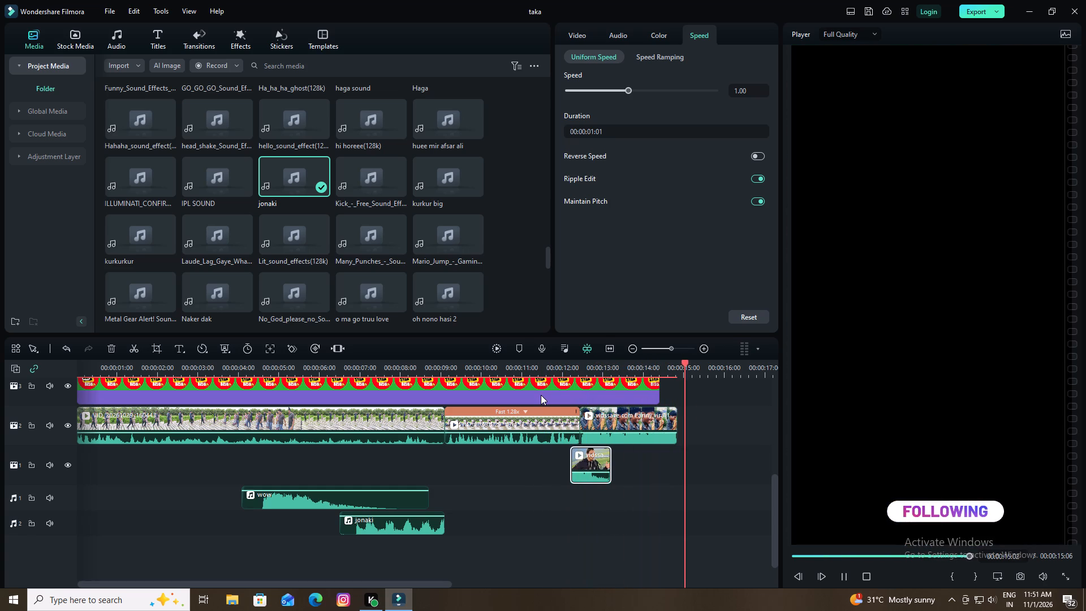
key("space")
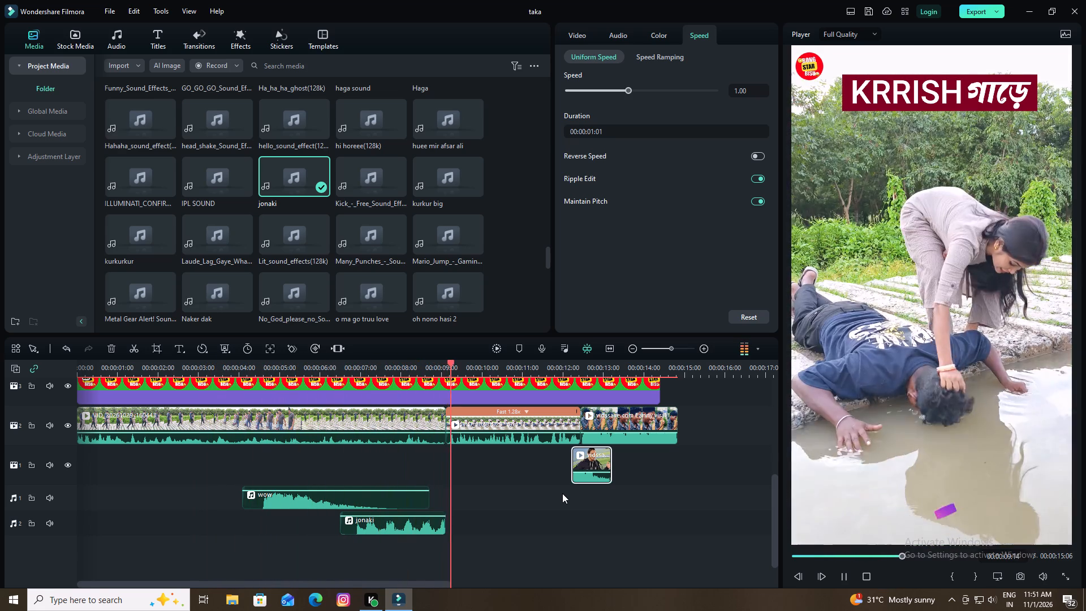
key("space")
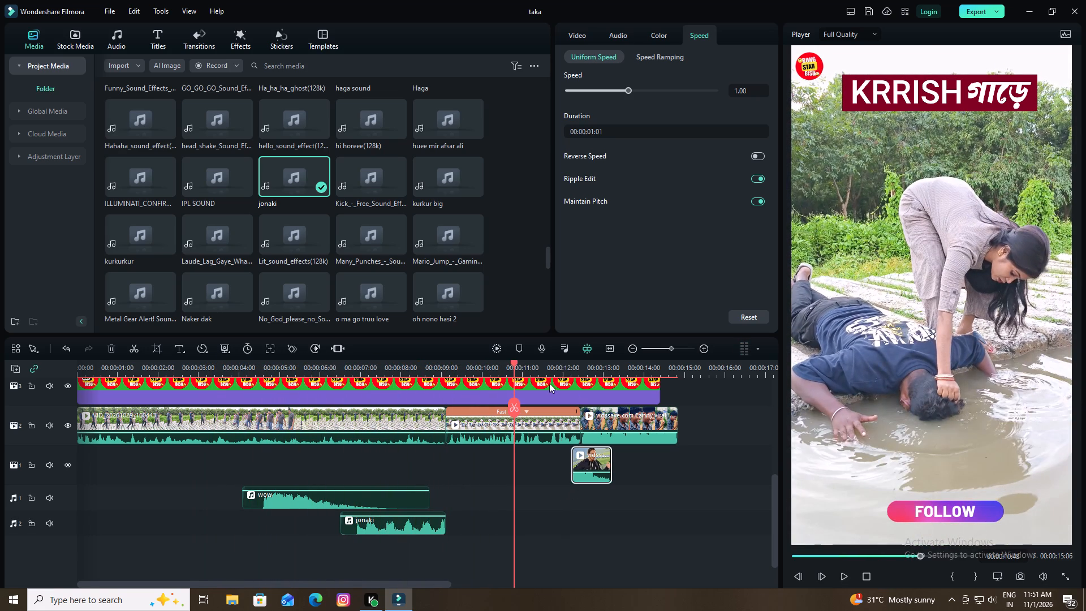
Return to 00:00:09:07, search the project media for "fah", and clear the search.
left_click_drag(515, 363, 447, 385)
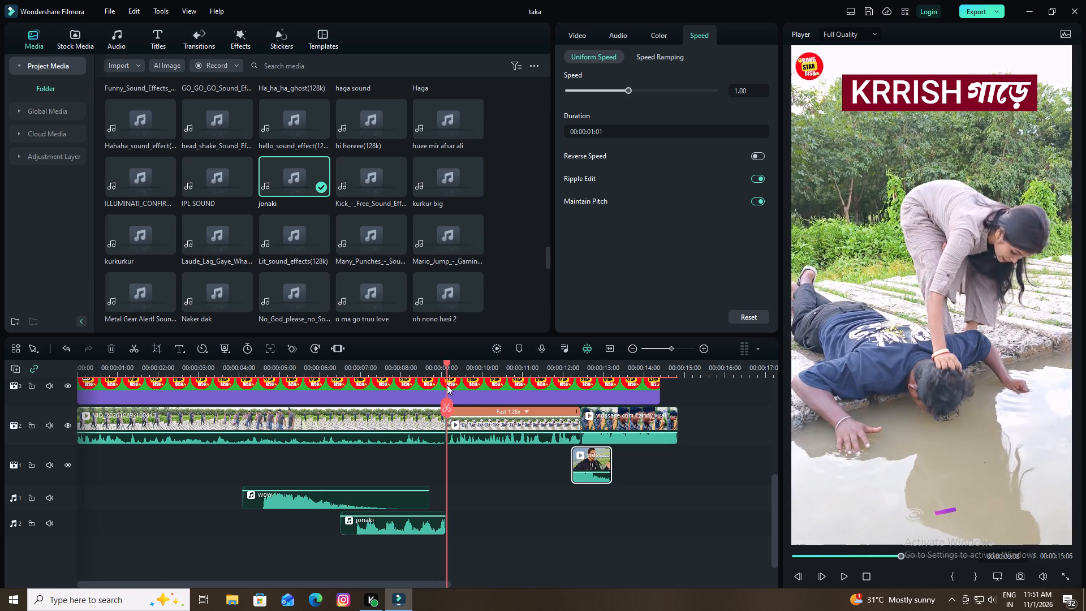
left_click_drag(447, 385, 446, 386)
left_click(327, 62)
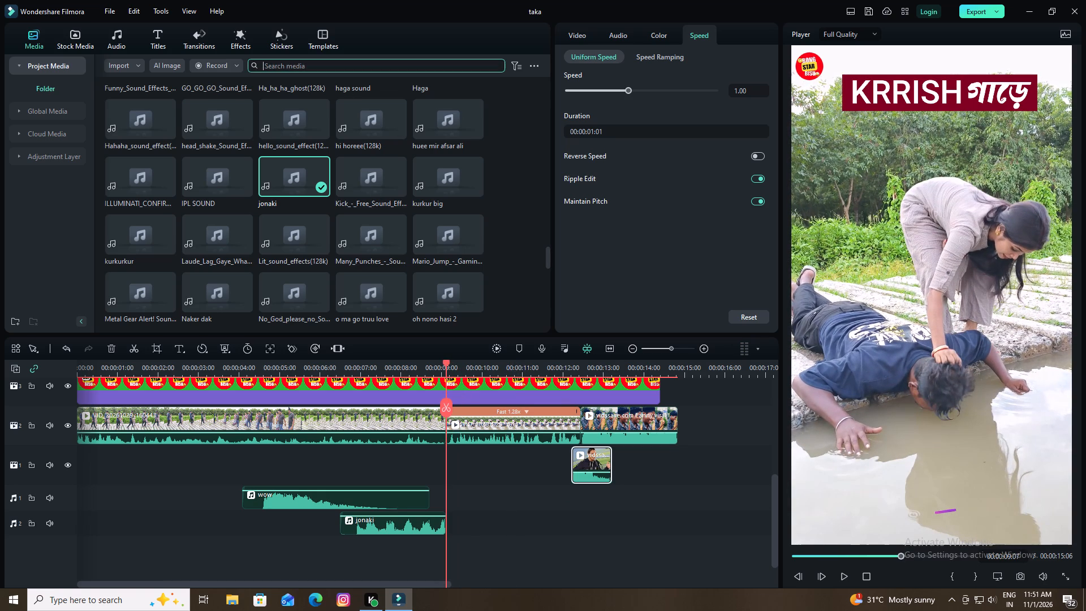
type("fa")
key("h")
key("Return")
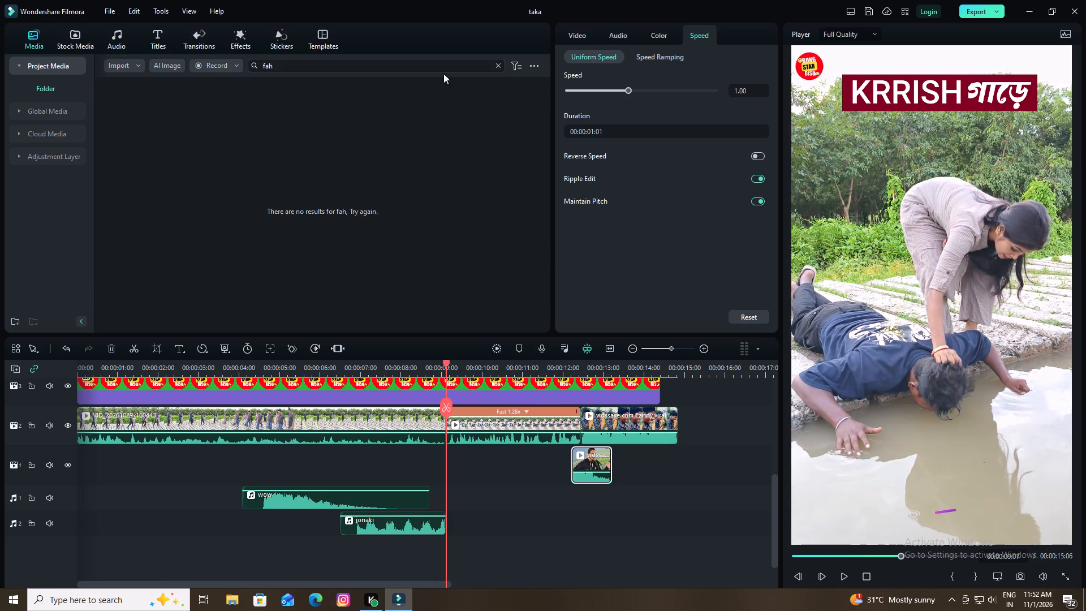
left_click(495, 66)
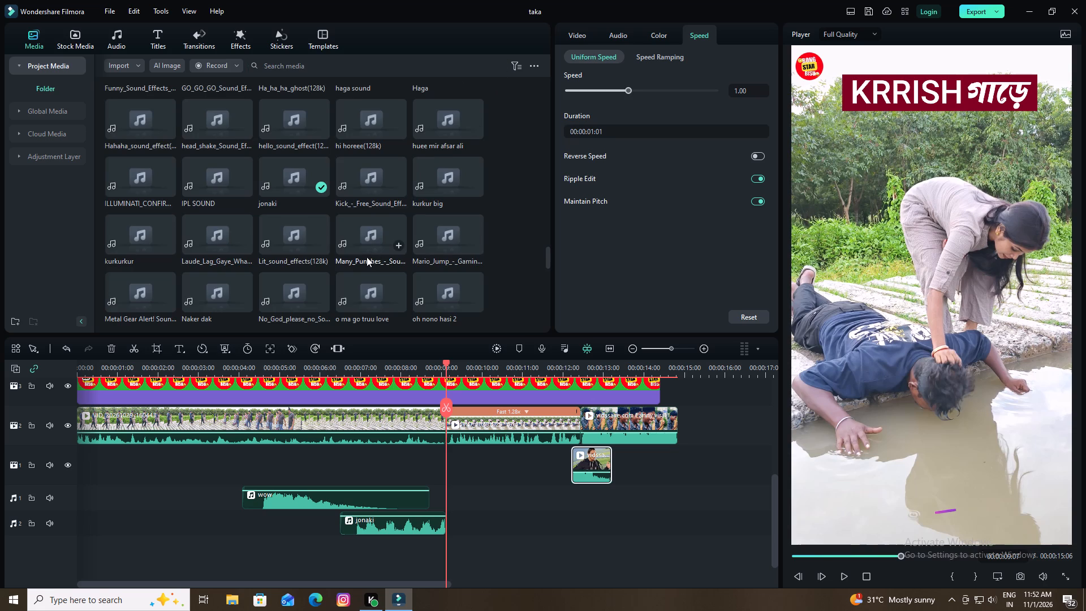
Browse the project media for another sound effect to use after the jonaki sound.
scroll(360, 257, "up", 8)
scroll(360, 255, "down", 3)
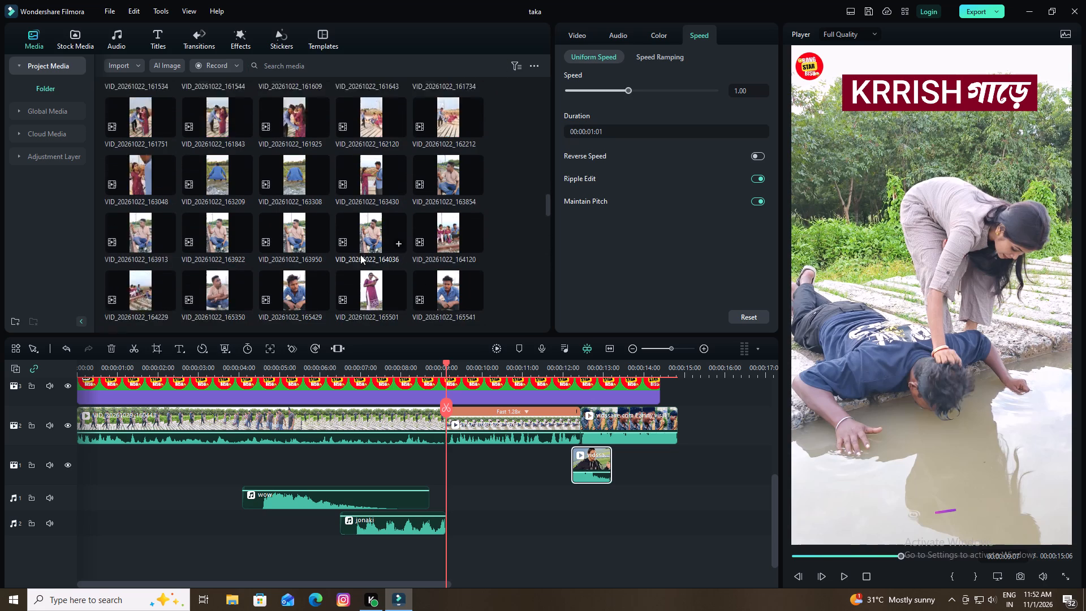
scroll(298, 255, "up", 4)
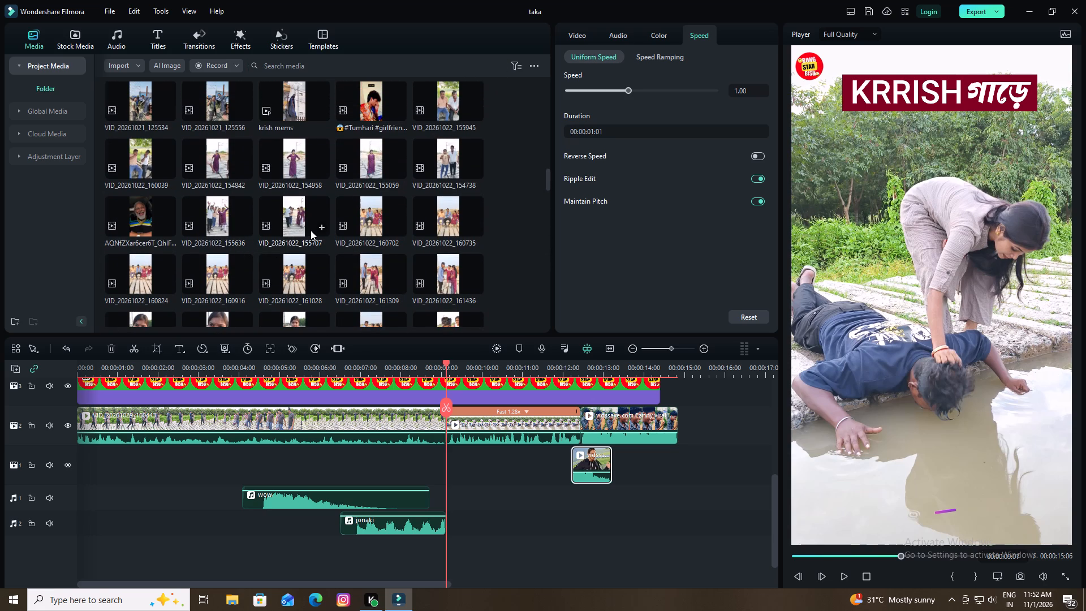
scroll(312, 229, "down", 6)
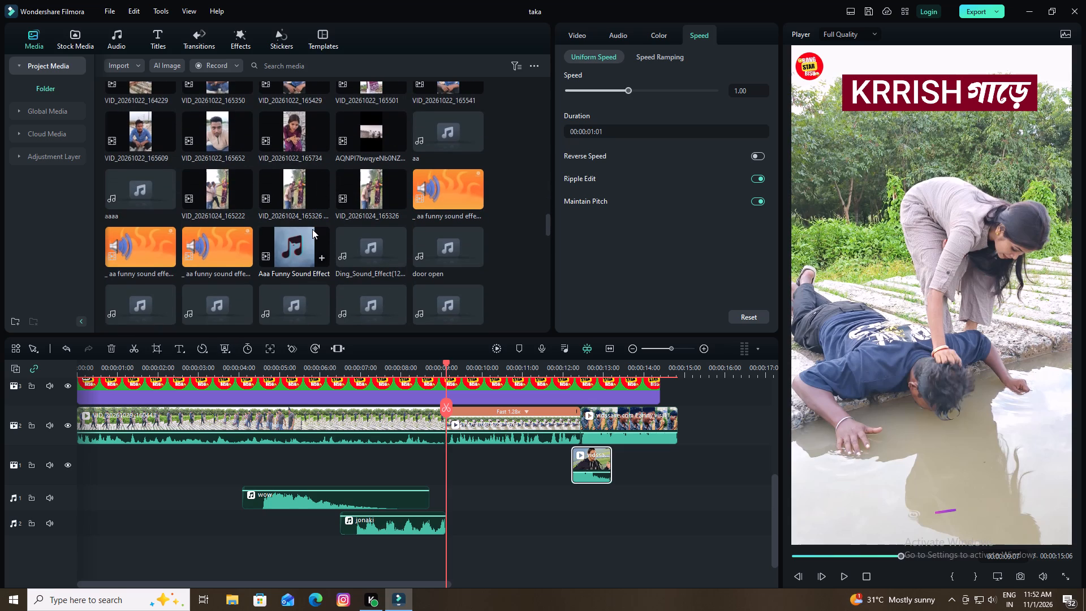
Search the project media for "are" and place the are bapre sound on a new audio track 3 starting at about 00:00:09:47.
left_click(278, 66)
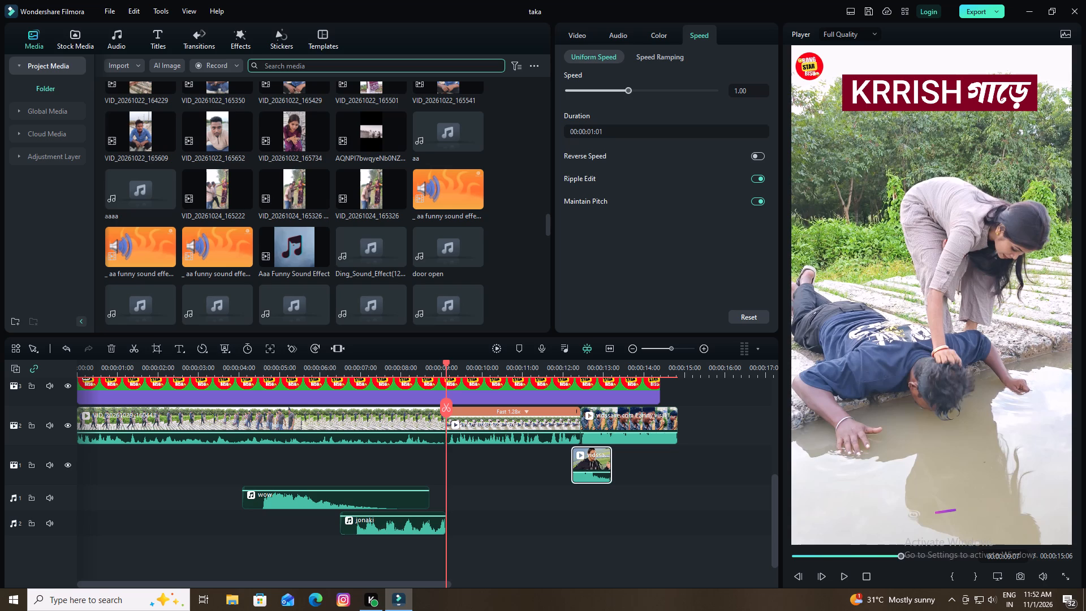
key("a")
type("re")
key("Return")
left_click_drag(208, 128, 473, 547)
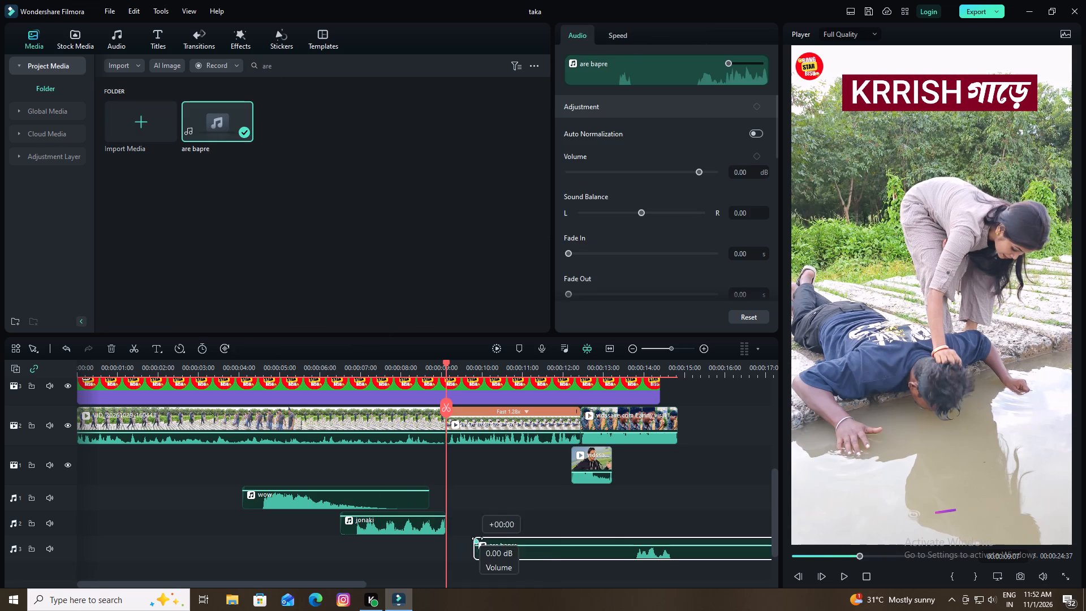
Split the are bapre sound on audio track 3 at about 00:00:13:46 and again at about 00:00:14:44.
left_click_drag(446, 363, 635, 419)
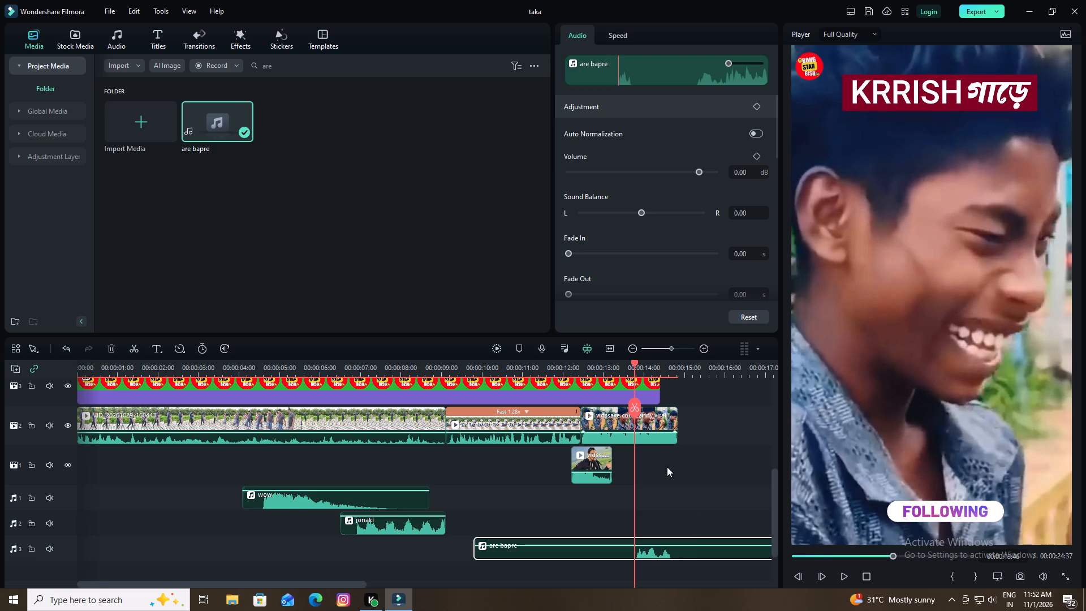
left_click(693, 558)
left_click(634, 408)
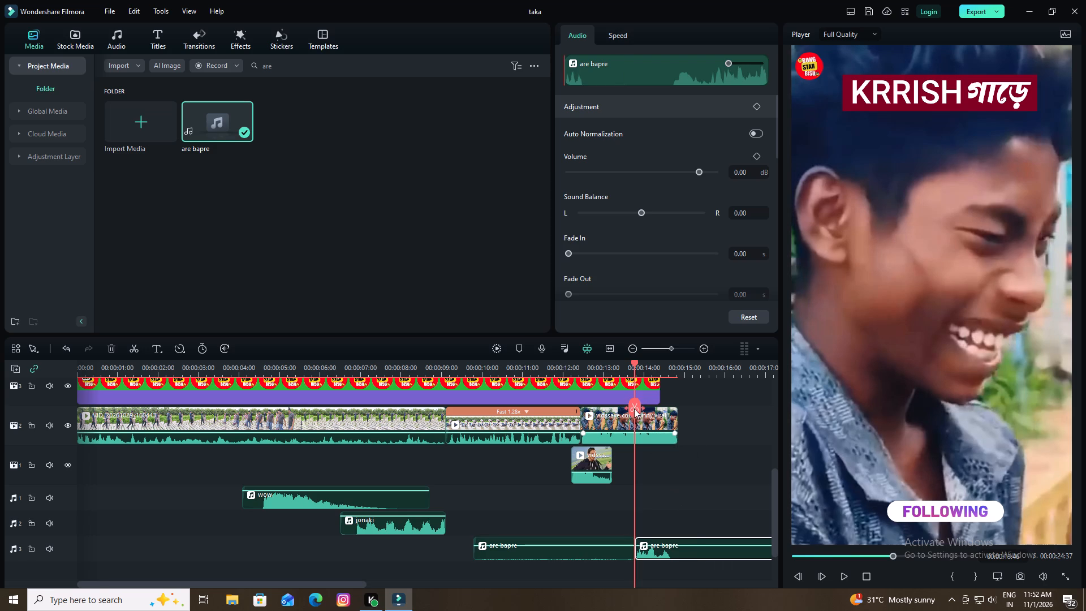
left_click(633, 359)
left_click_drag(634, 363, 635, 364)
left_click_drag(635, 364, 674, 384)
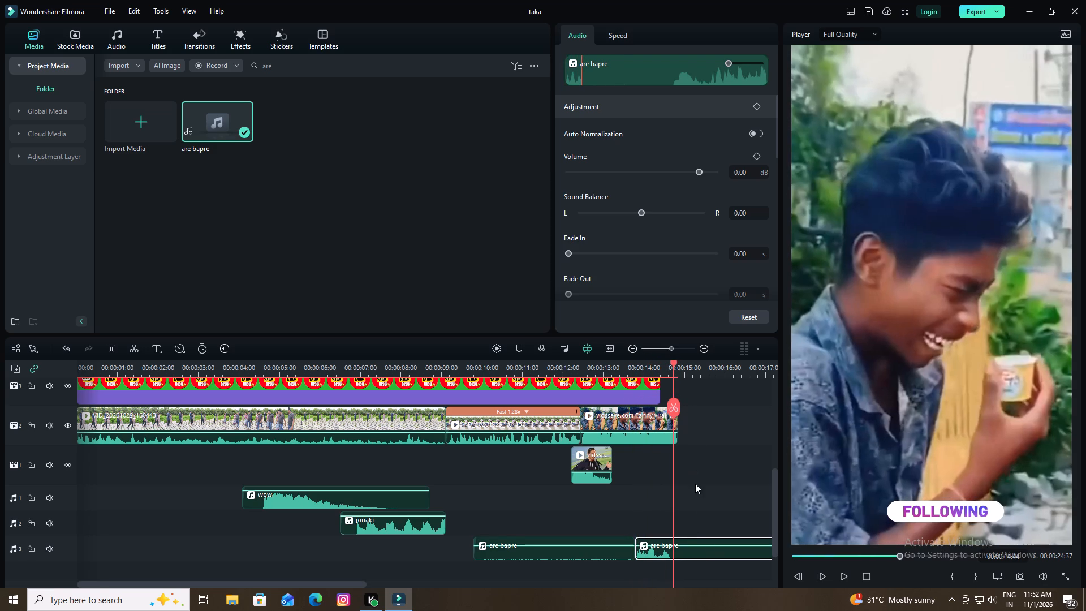
left_click(706, 552)
left_click(676, 411)
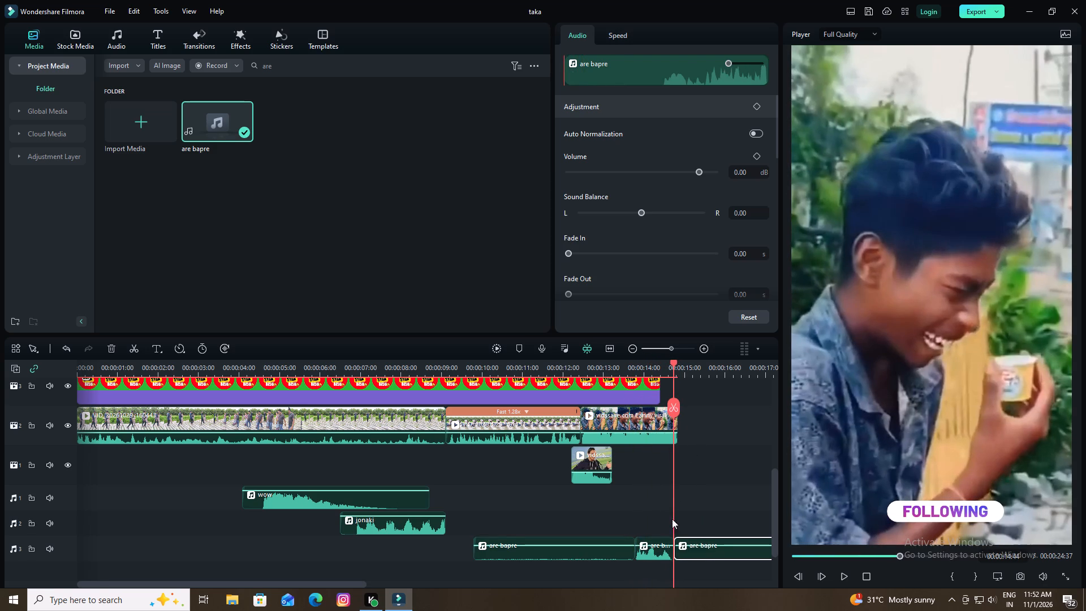
Delete the are bapre pieces before and after the short middle section, saving the project between the two deletions.
left_click(578, 553)
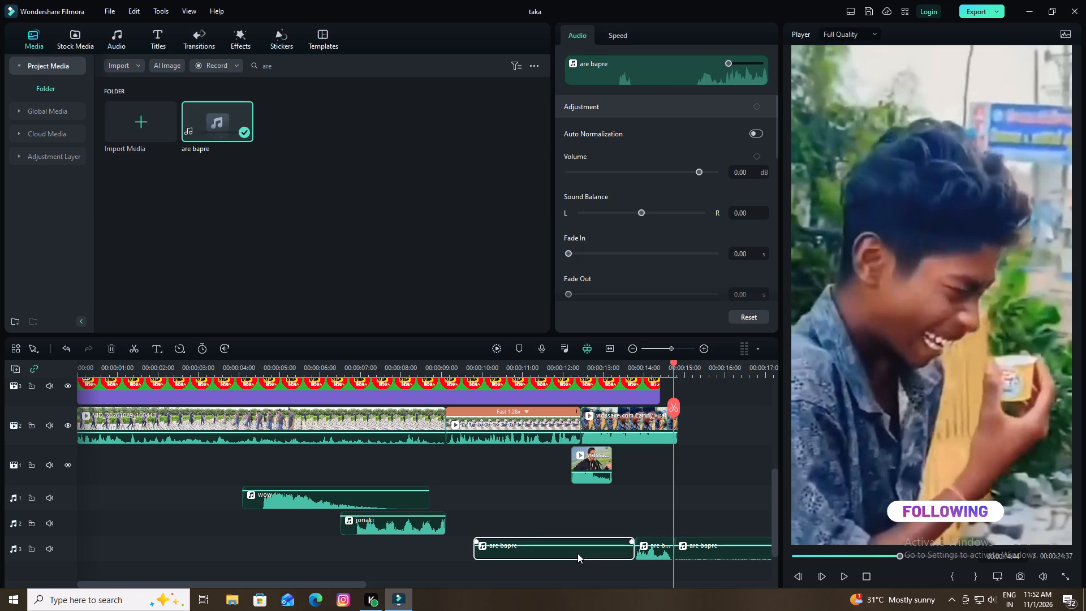
left_click(106, 347)
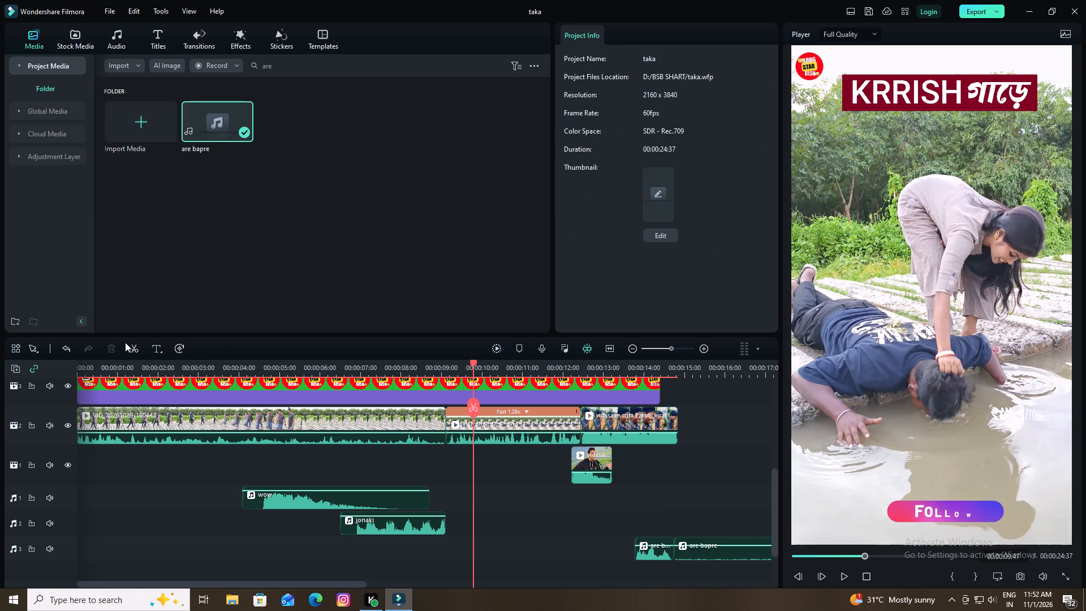
left_click(872, 9)
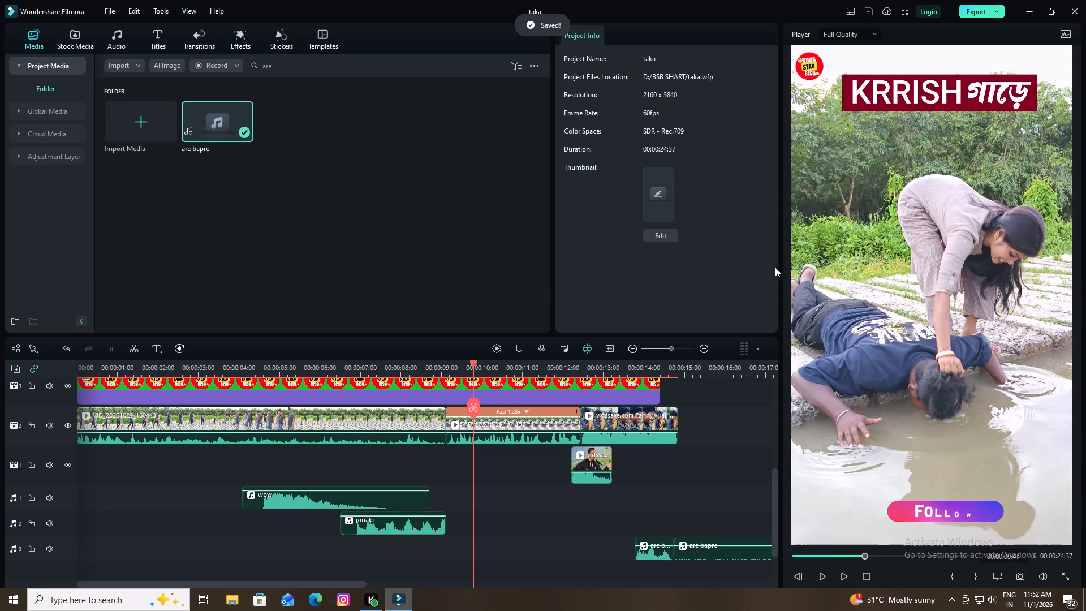
left_click(713, 556)
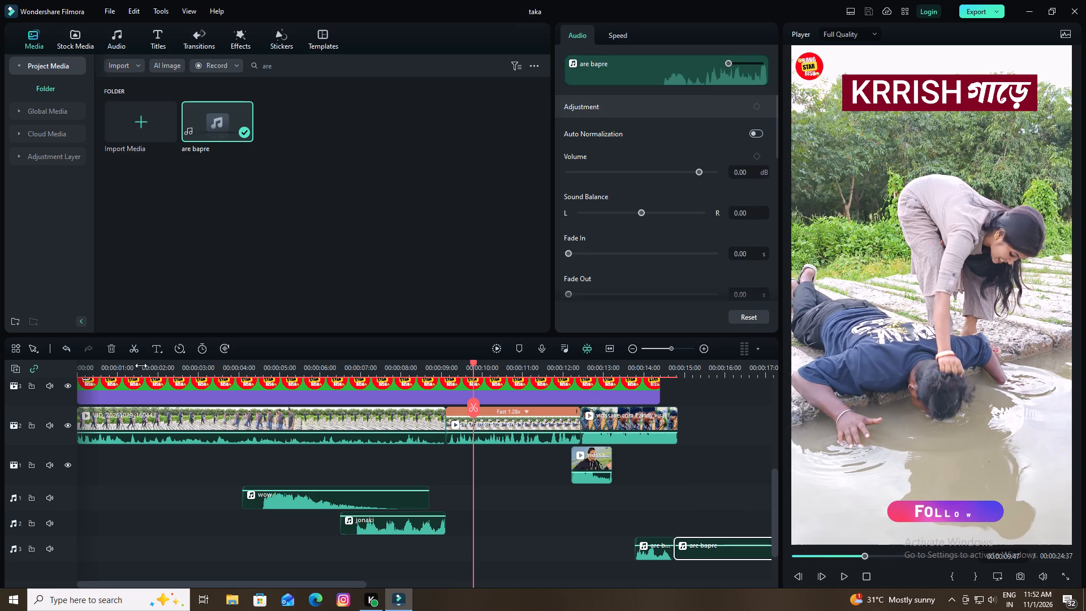
left_click(111, 350)
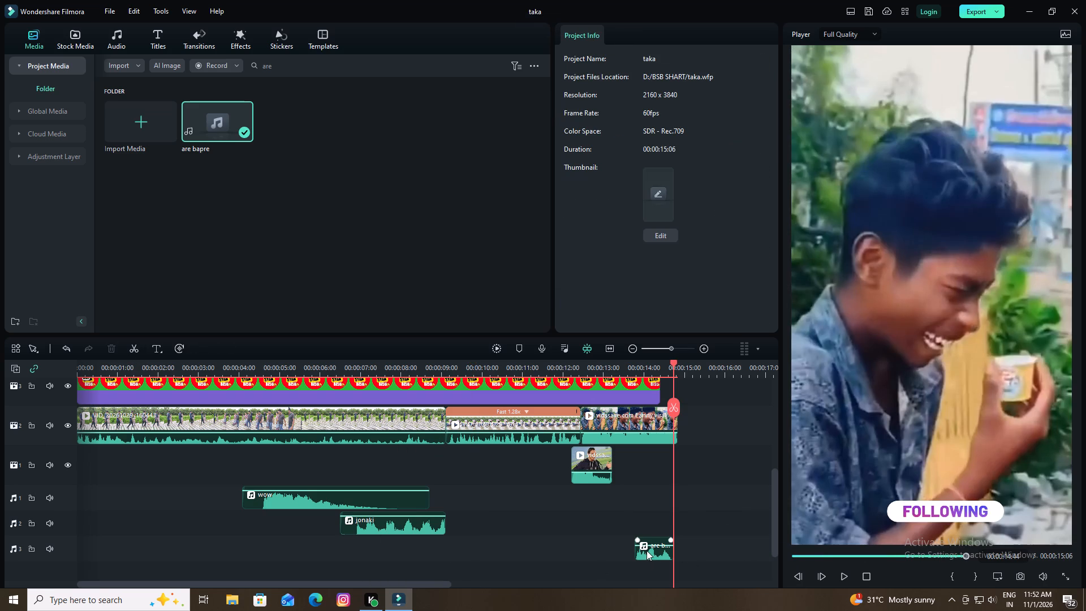
Move the remaining are bapre piece to audio track 1, starting at about 00:00:09:07 where jonaki ends, and play the timeline to check it.
left_click_drag(647, 550, 451, 504)
left_click_drag(669, 363, 486, 377)
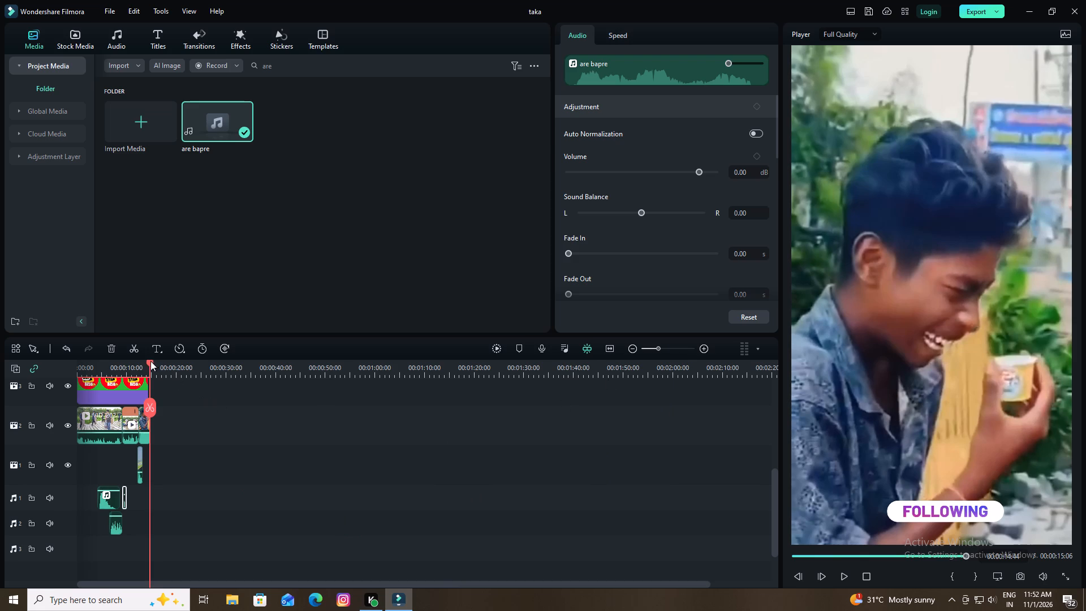
left_click_drag(150, 361, 0, 385)
left_click_drag(357, 367, 447, 378)
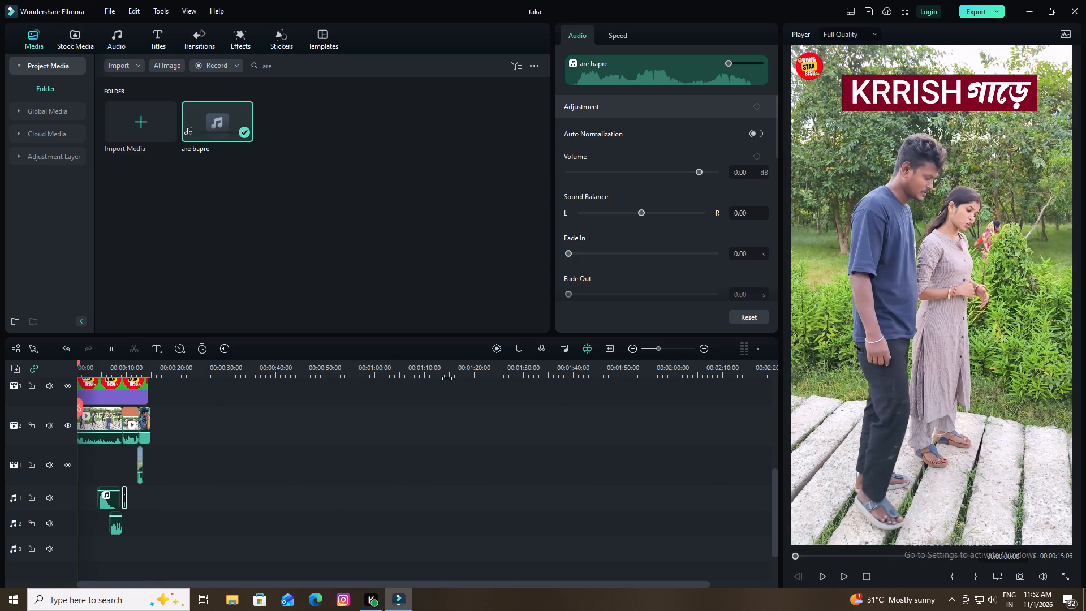
left_click_drag(447, 378, 500, 380)
scroll(462, 565, "up", 1)
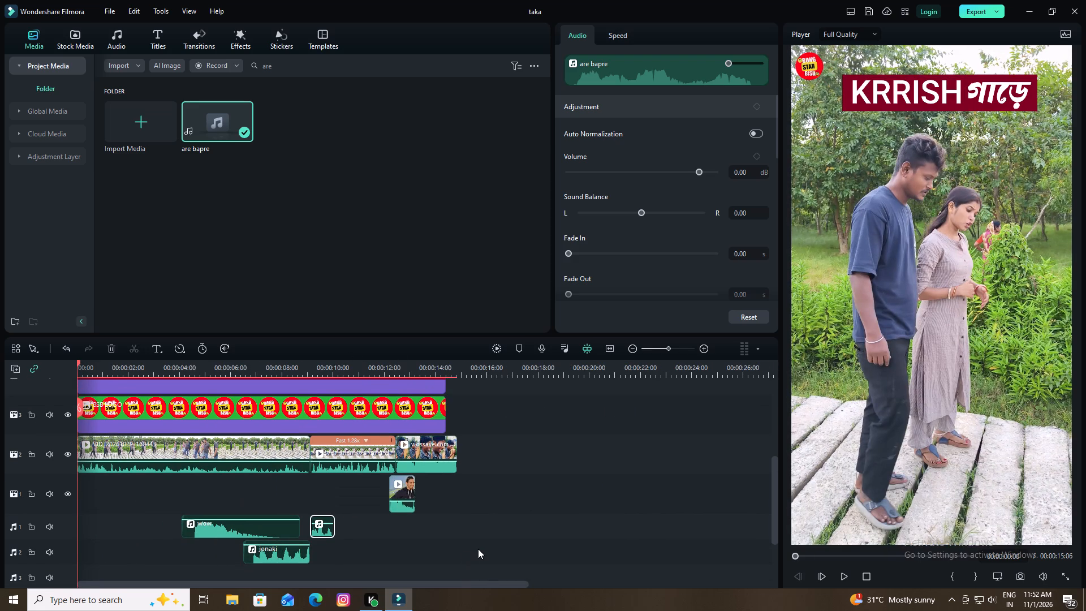
key("space")
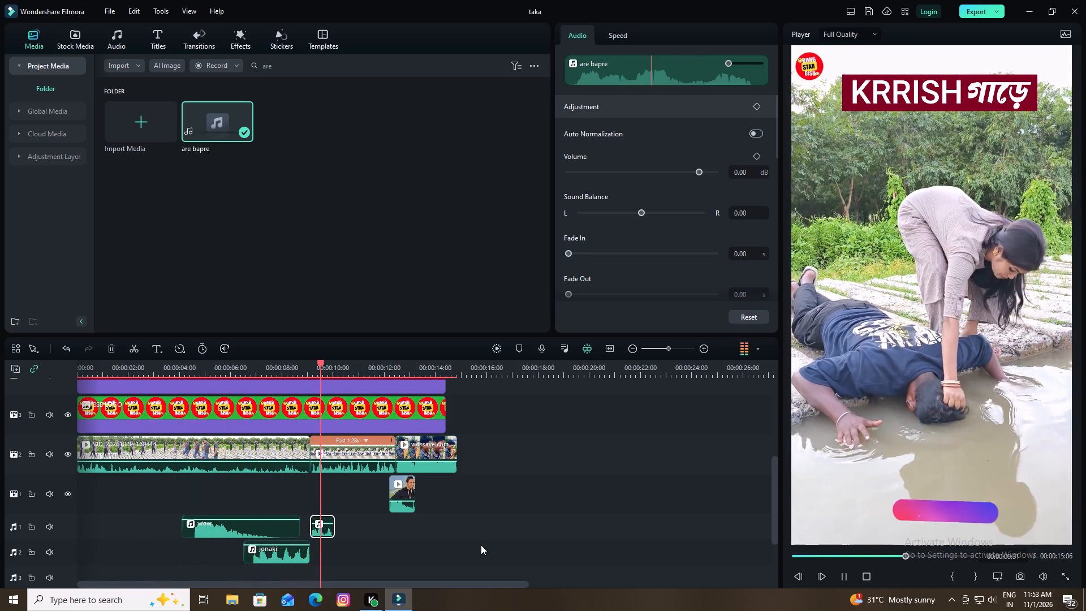
key("space")
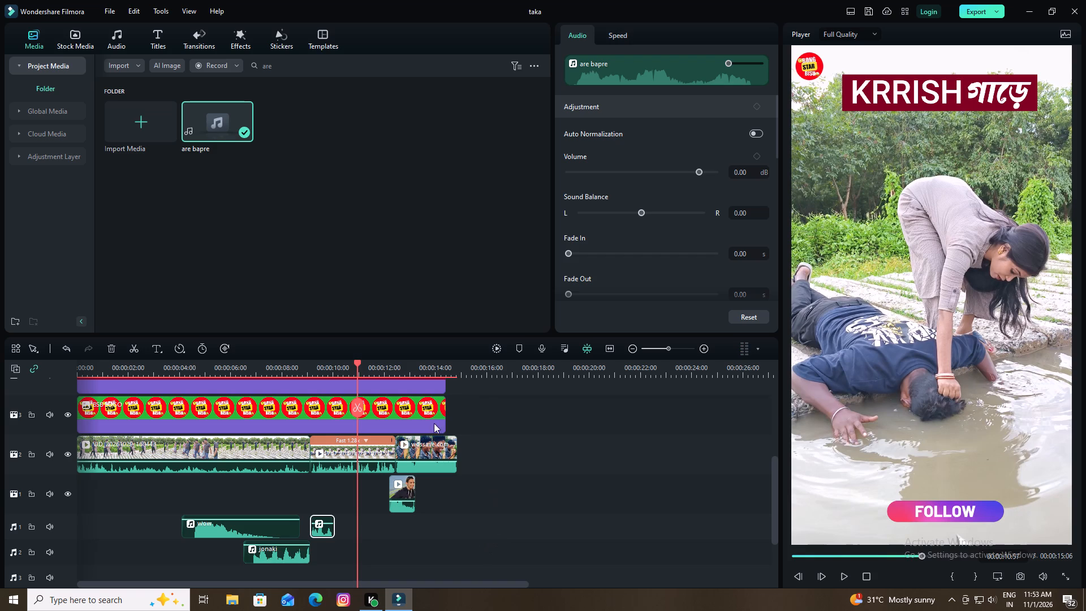
left_click_drag(356, 362, 296, 385)
key("space")
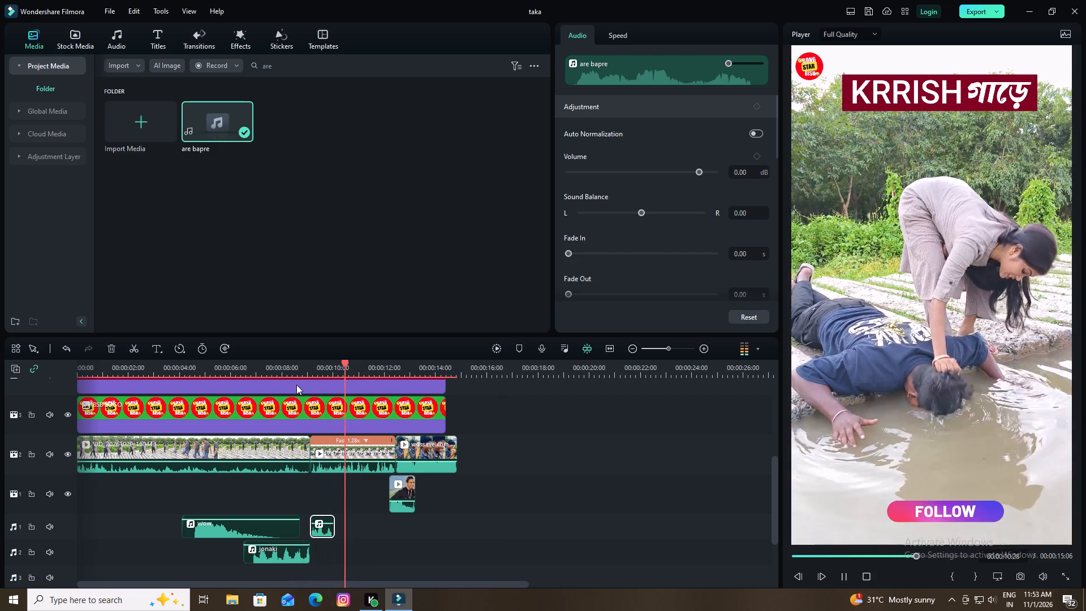
key("space")
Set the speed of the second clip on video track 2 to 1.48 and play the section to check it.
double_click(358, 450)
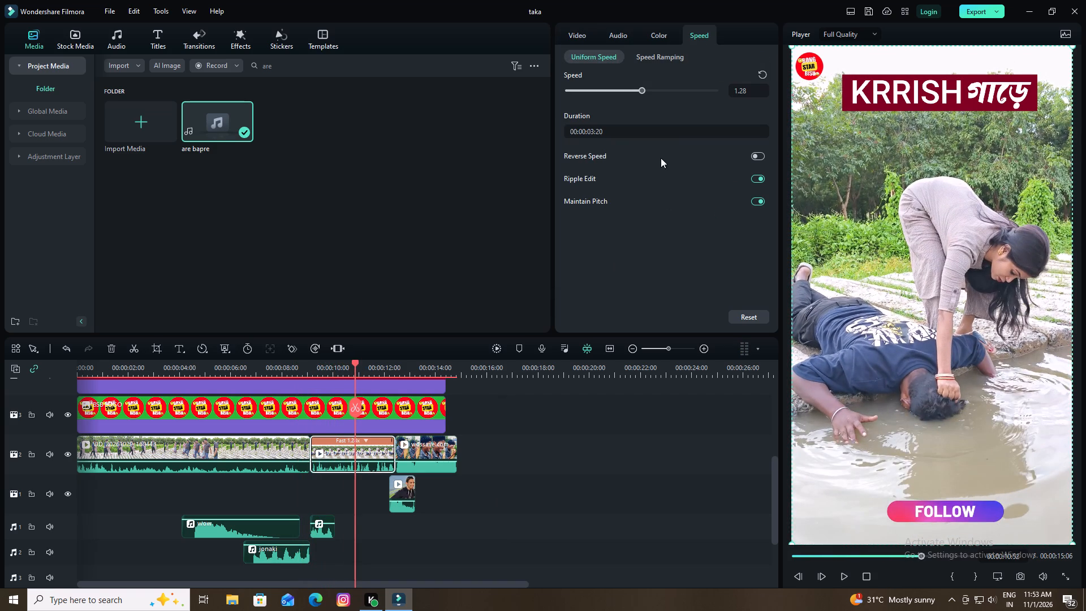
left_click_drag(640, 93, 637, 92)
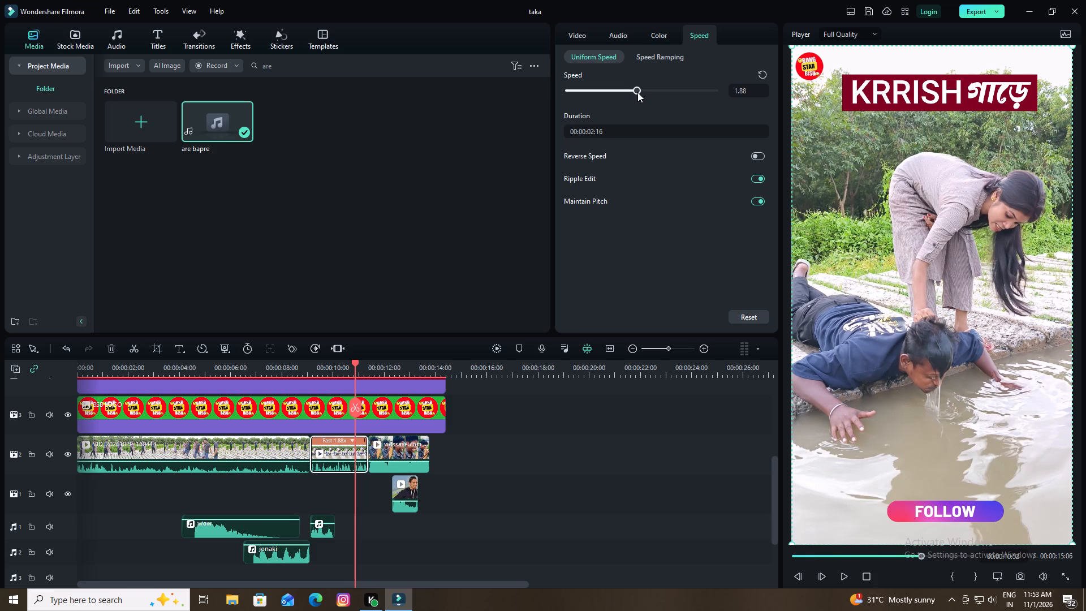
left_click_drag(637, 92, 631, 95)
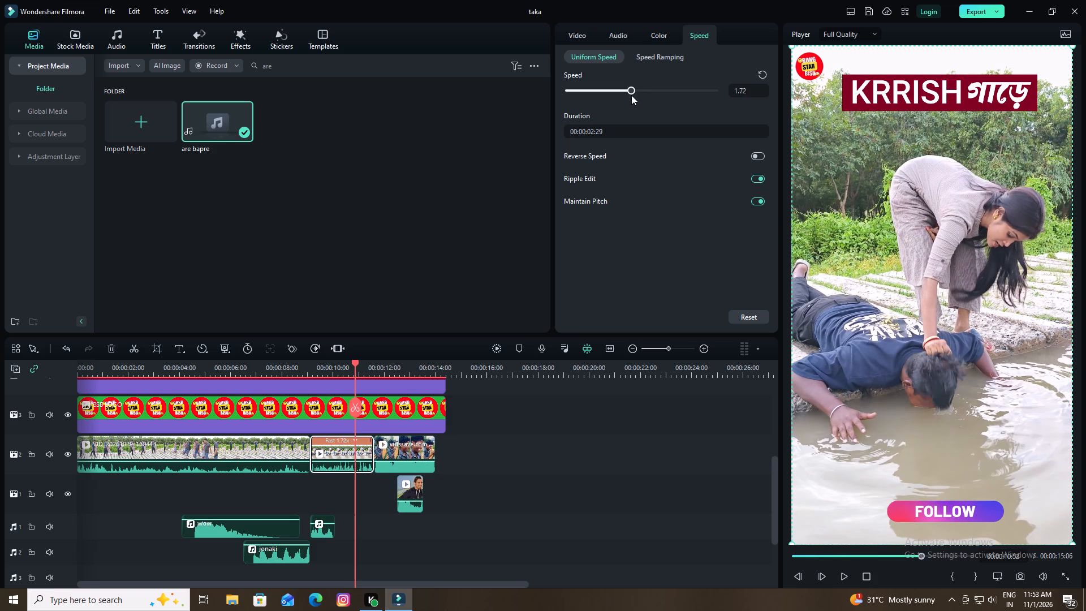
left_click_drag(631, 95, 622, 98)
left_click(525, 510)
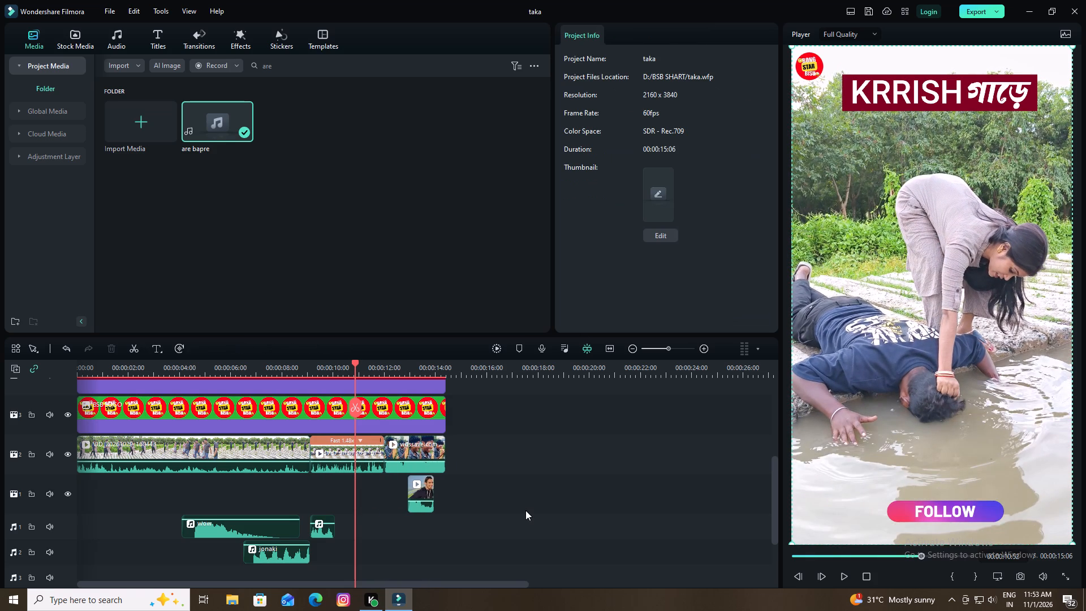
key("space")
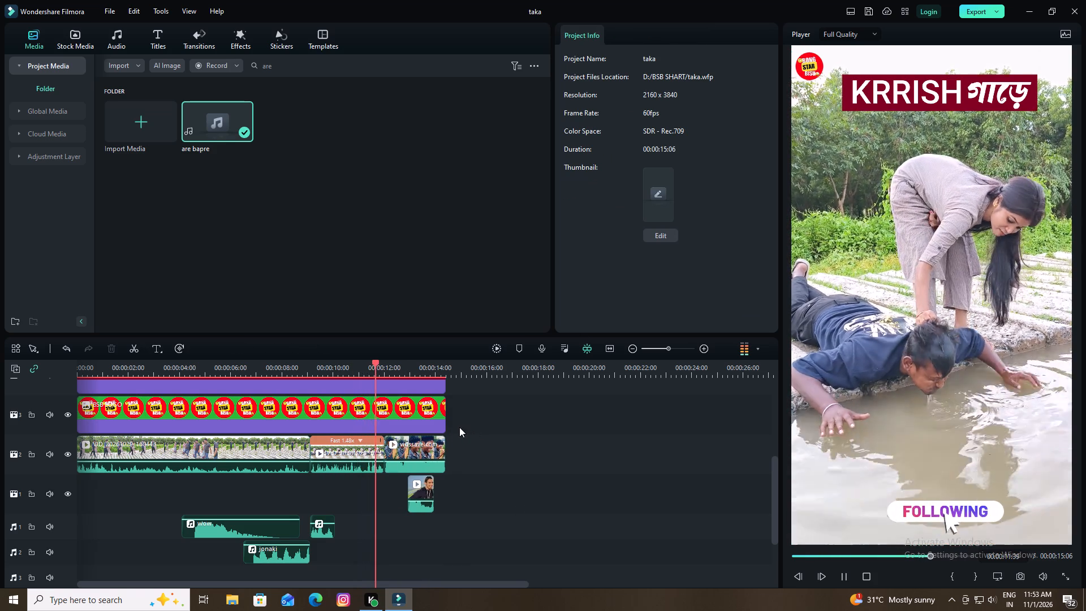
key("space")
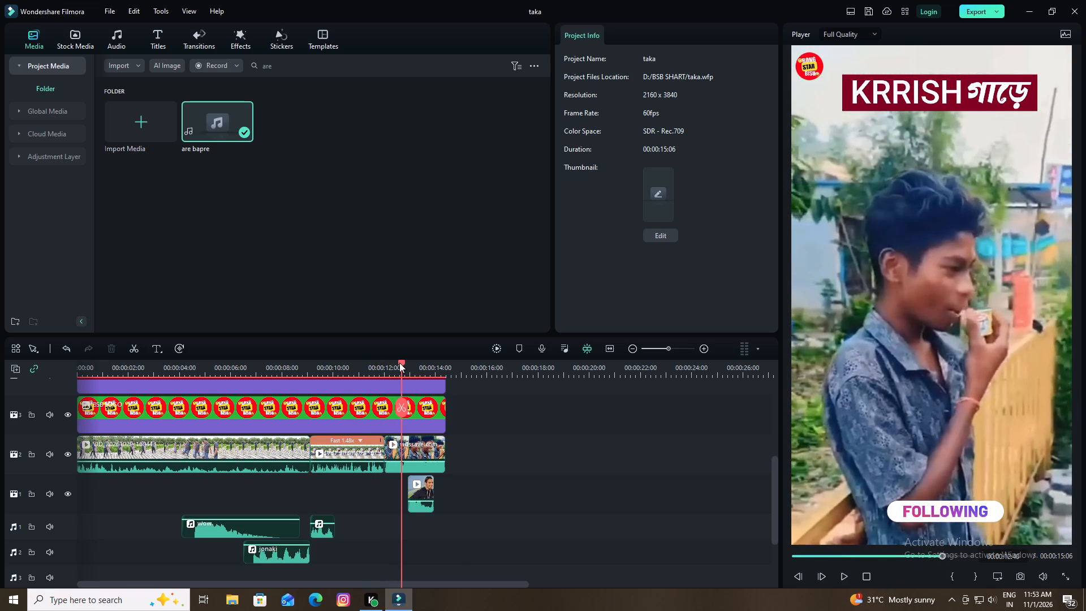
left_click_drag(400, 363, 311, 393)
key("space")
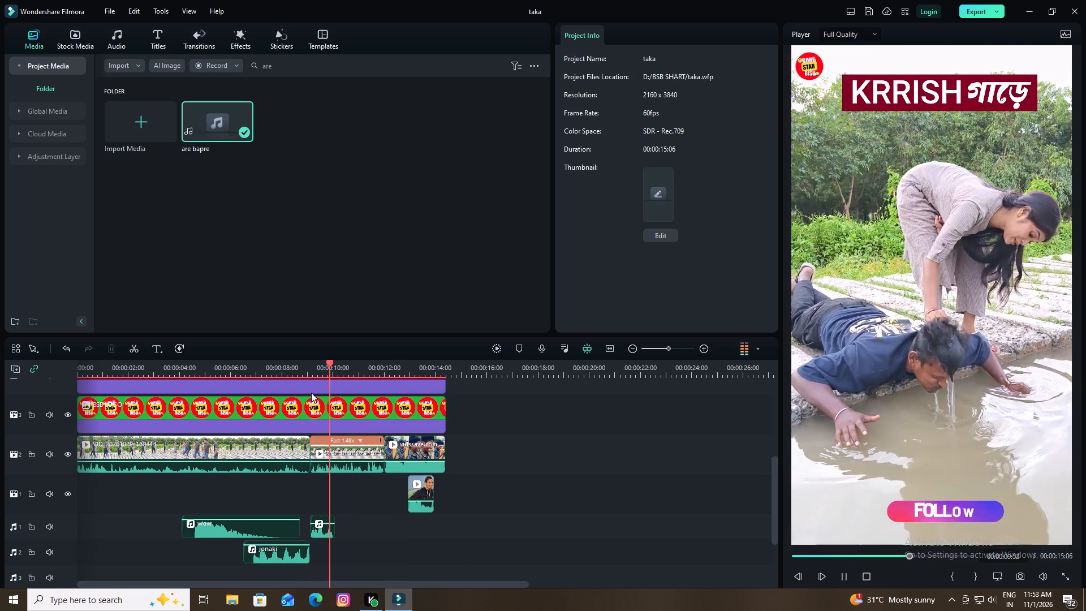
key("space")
Set the speed of the second clip on video track 2 to 1.24 and play the section to check it.
double_click(346, 450)
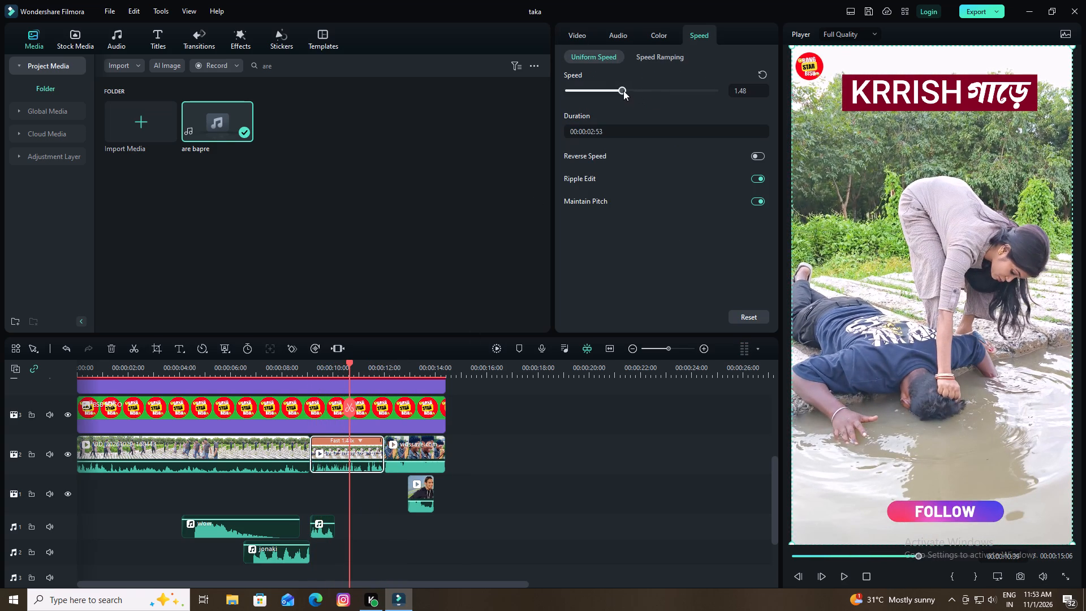
left_click_drag(623, 91, 665, 92)
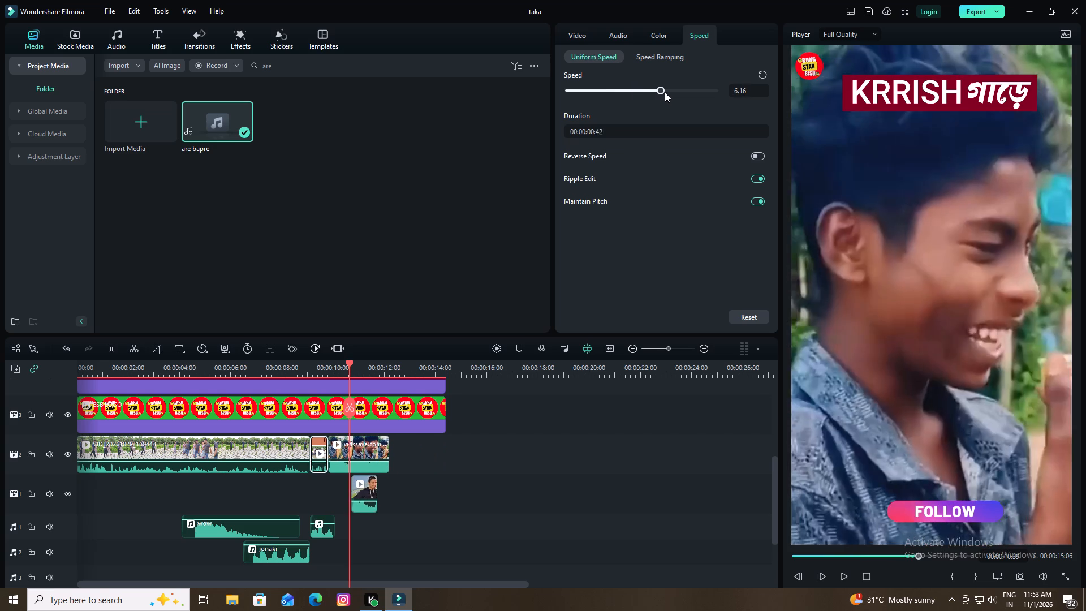
left_click_drag(665, 92, 604, 96)
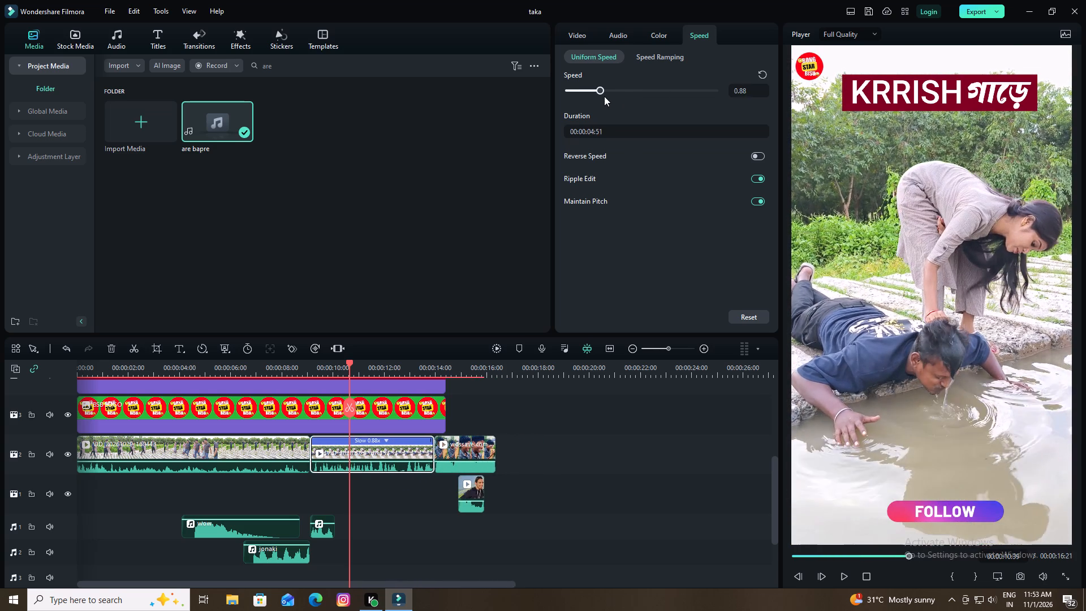
left_click_drag(604, 96, 611, 96)
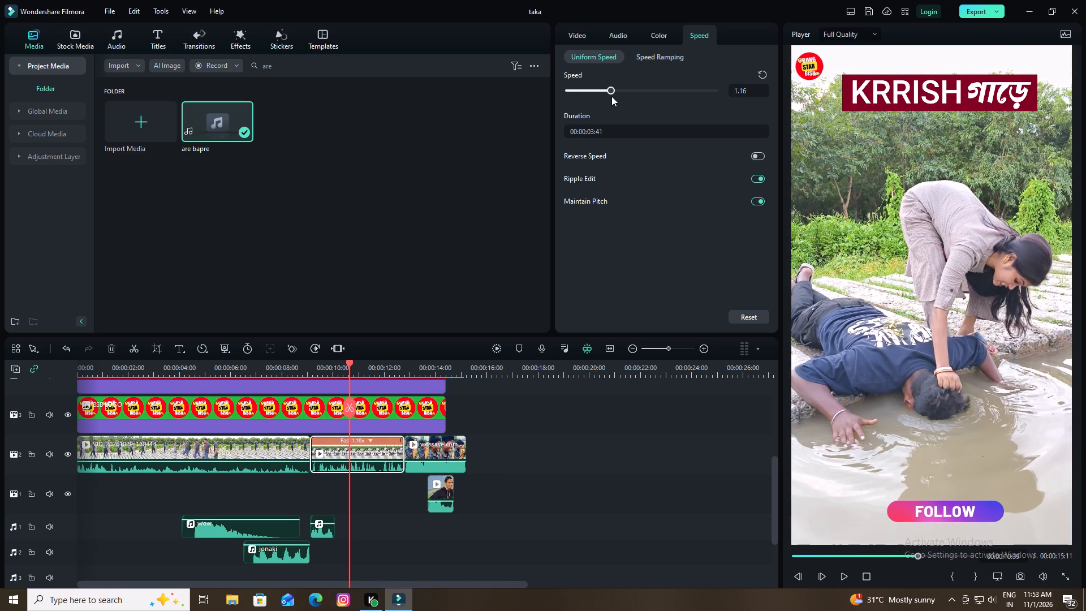
left_click_drag(611, 96, 614, 96)
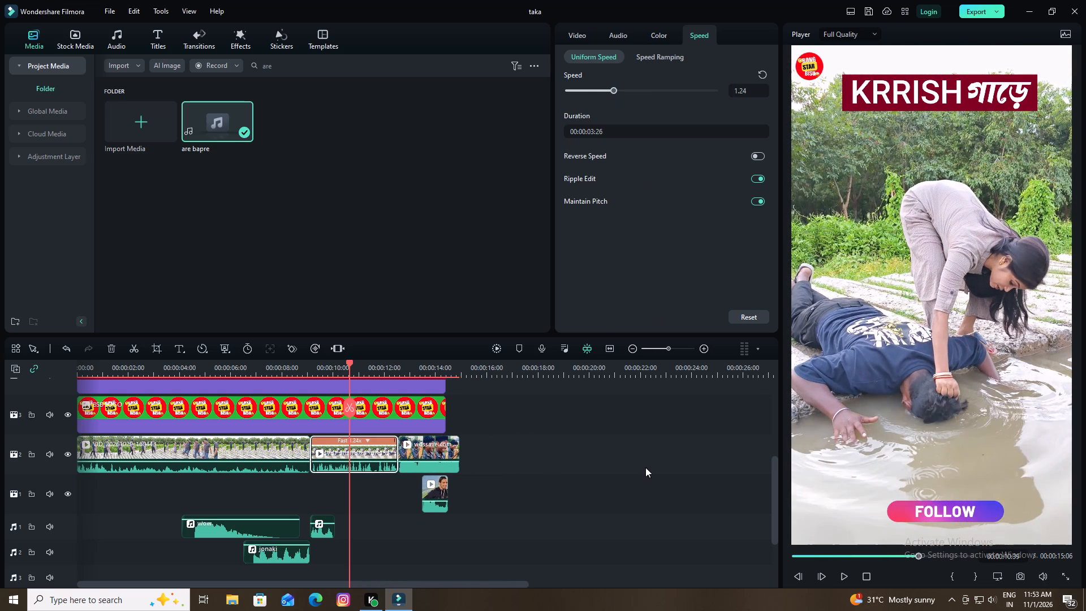
left_click(645, 467)
left_click_drag(348, 364, 309, 388)
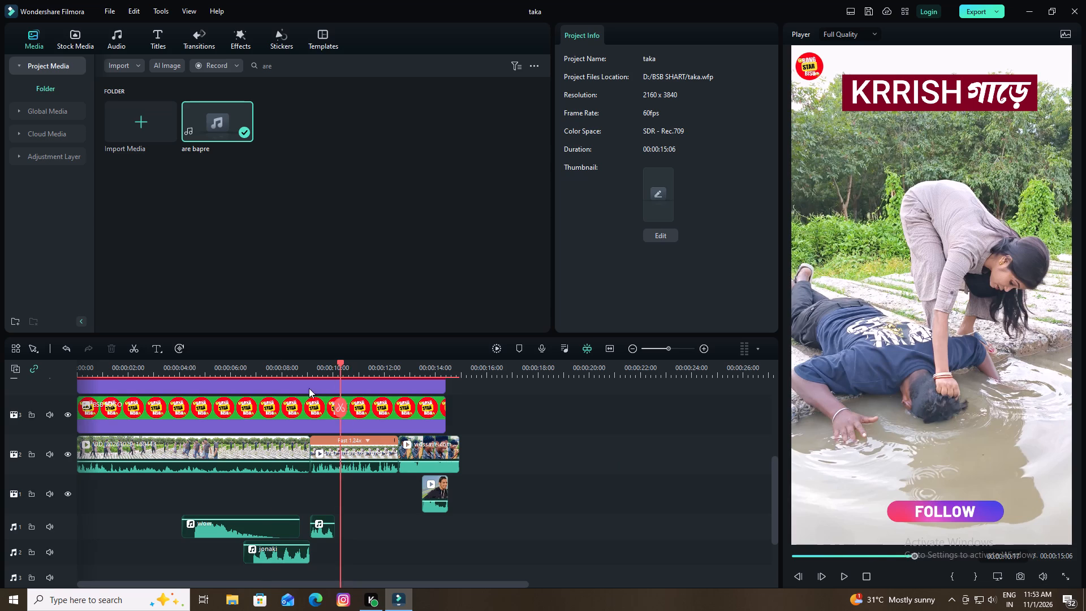
left_click_drag(309, 388, 258, 407)
key("space")
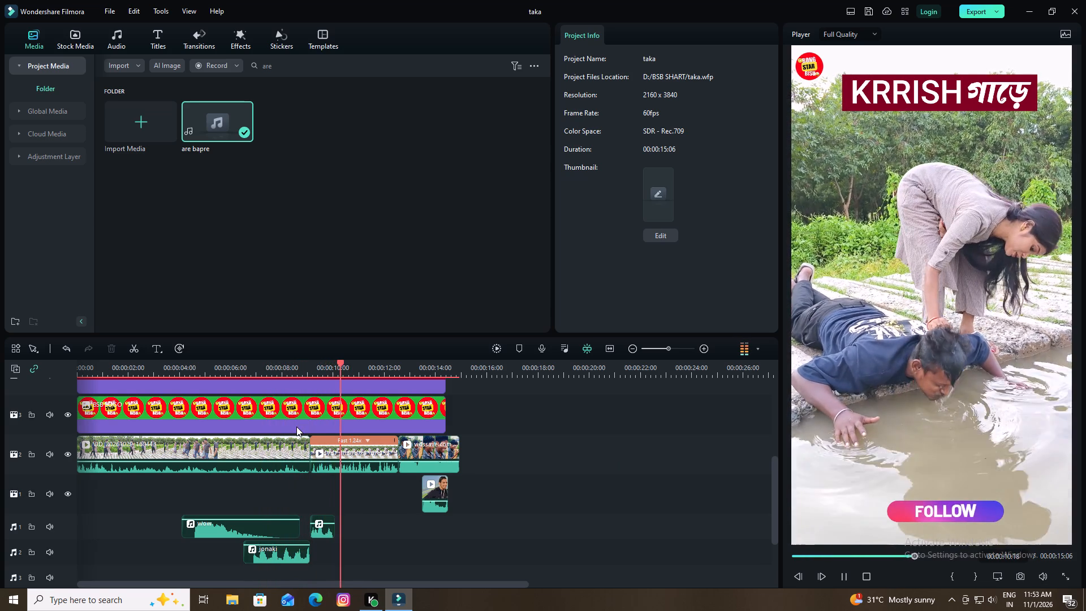
key("space")
Raise the are bapre volume to 12 dB, shift it earlier to about 00:00:08:53, and play the section to check it.
left_click_drag(324, 524, 324, 501)
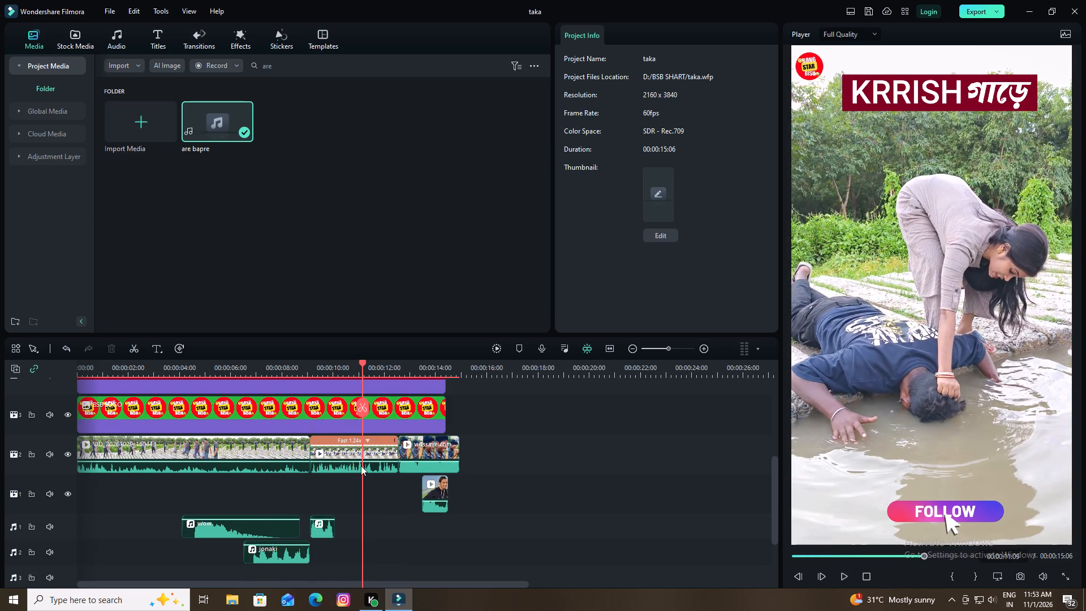
left_click_drag(362, 367, 304, 377)
left_click_drag(320, 536, 304, 535)
key("space")
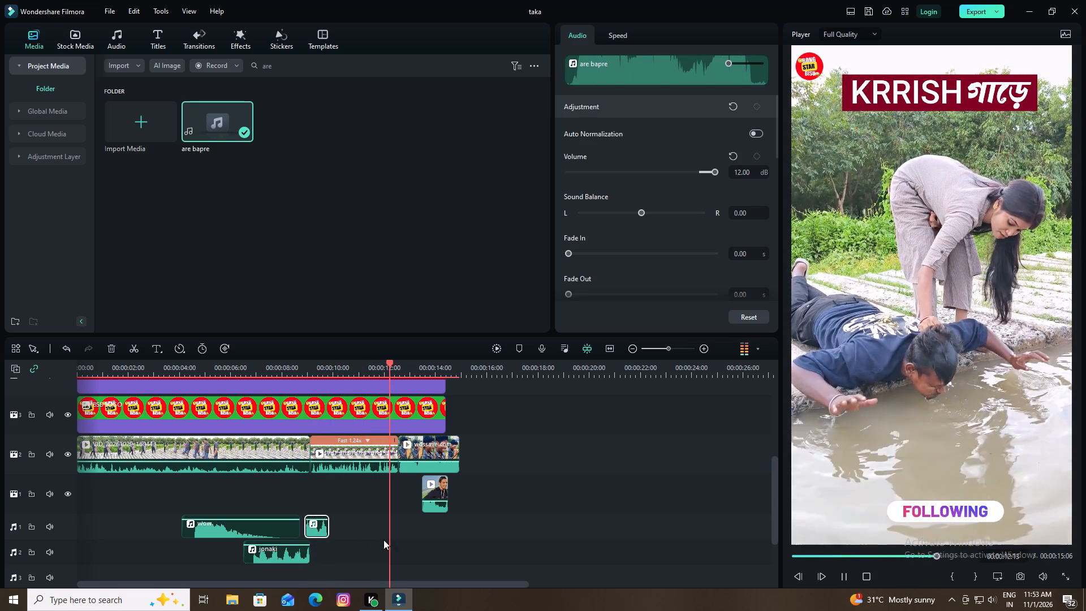
key("space")
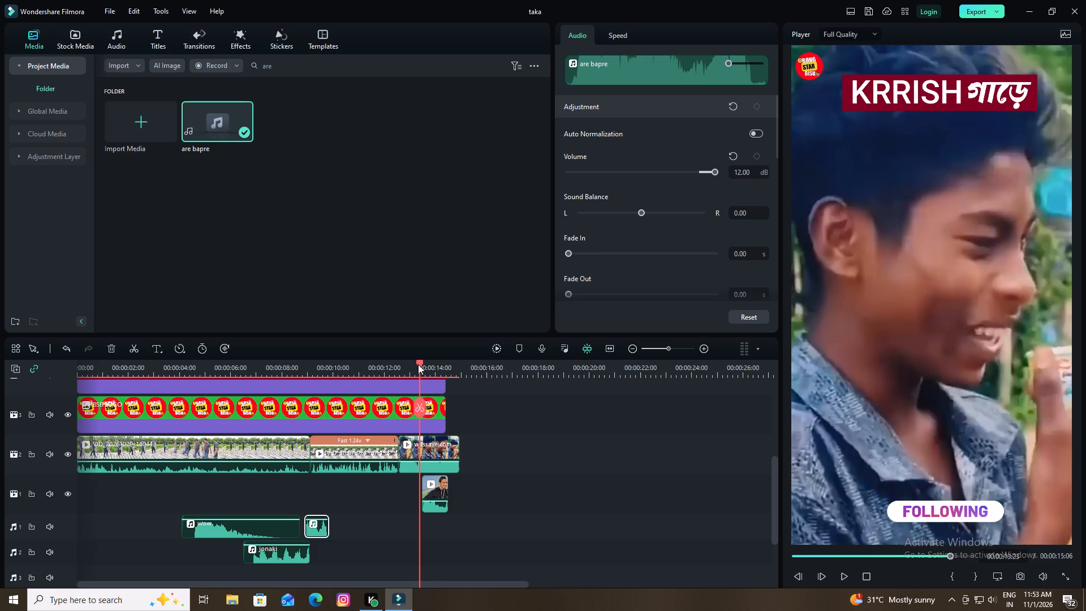
left_click_drag(420, 360, 260, 384)
key("space")
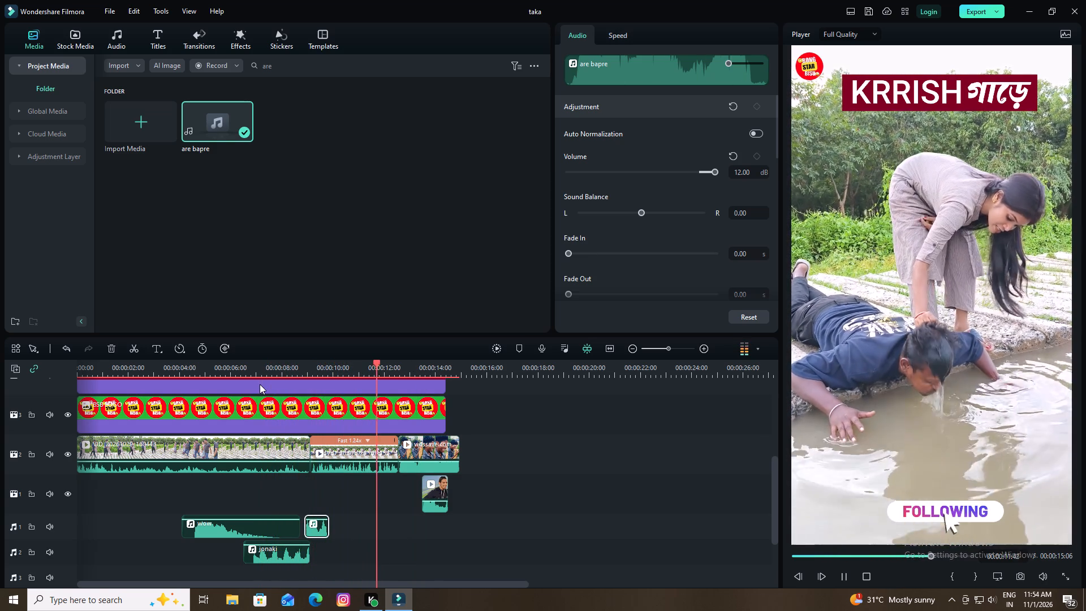
key("space")
Move the short clip on video track 1 earlier to start at about 00:00:12:10 and play the section to check it.
left_click_drag(429, 493, 393, 496)
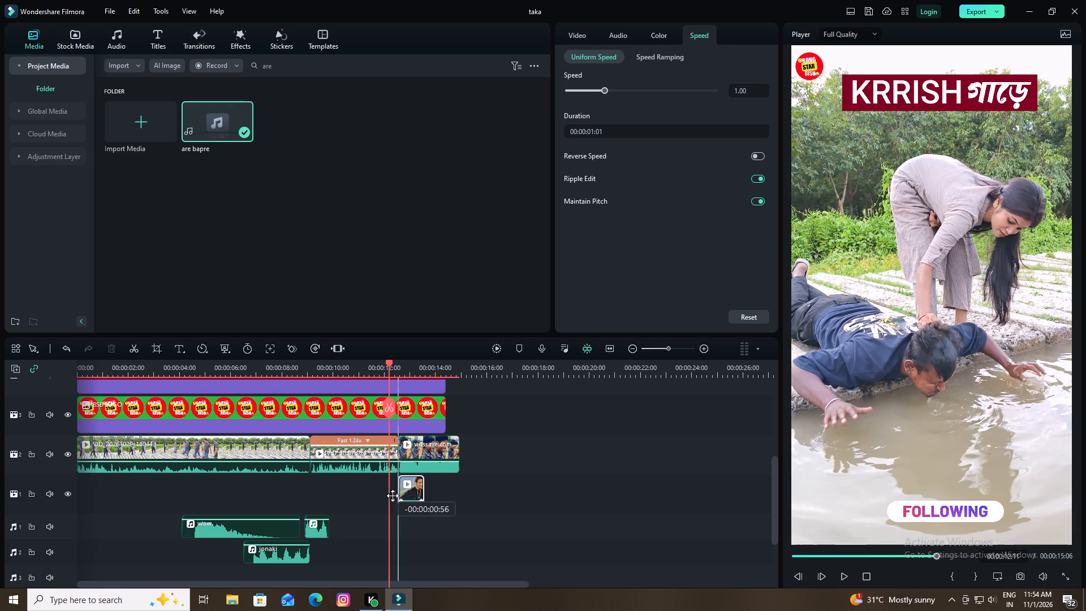
left_click_drag(393, 496, 386, 496)
key("space")
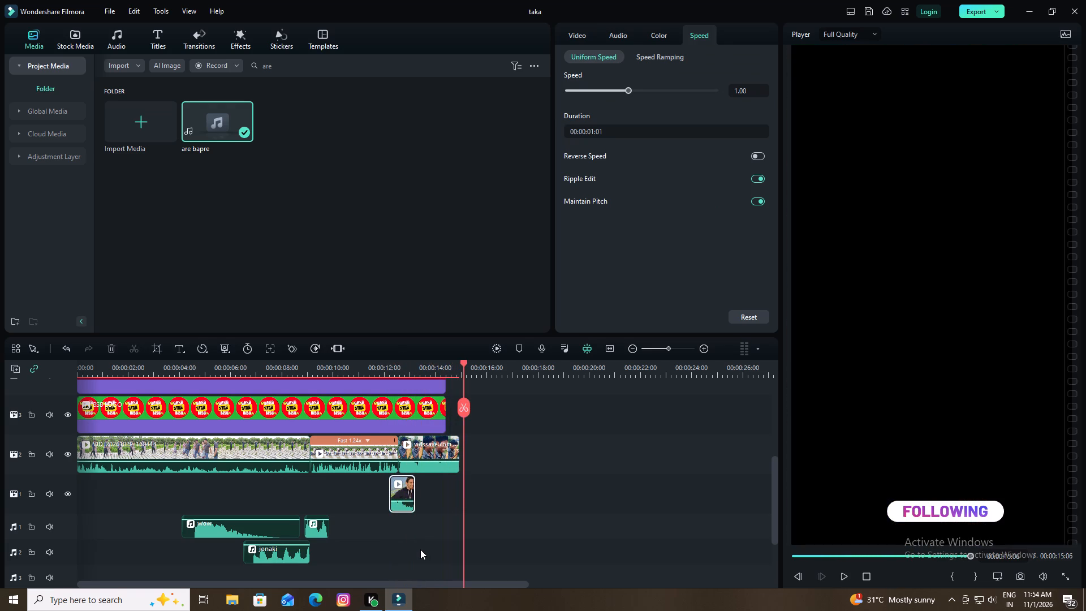
key("space")
Trim the end of the last clip on video track 2 to the overlays' end, a 00:00:01:52 duration, and play the section.
scroll(505, 549, "up", 3)
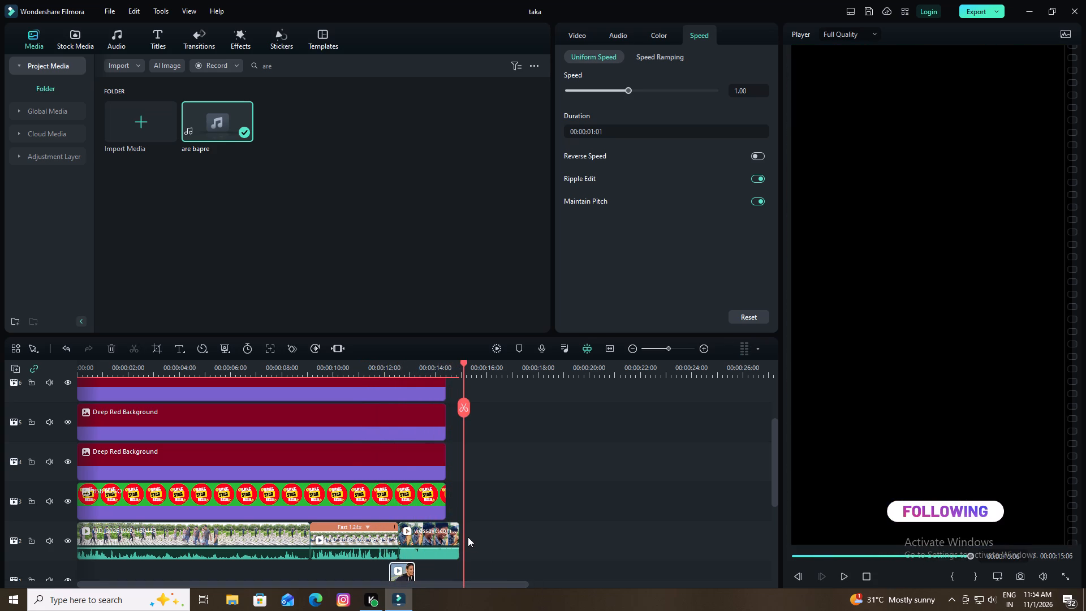
left_click_drag(458, 538, 450, 539)
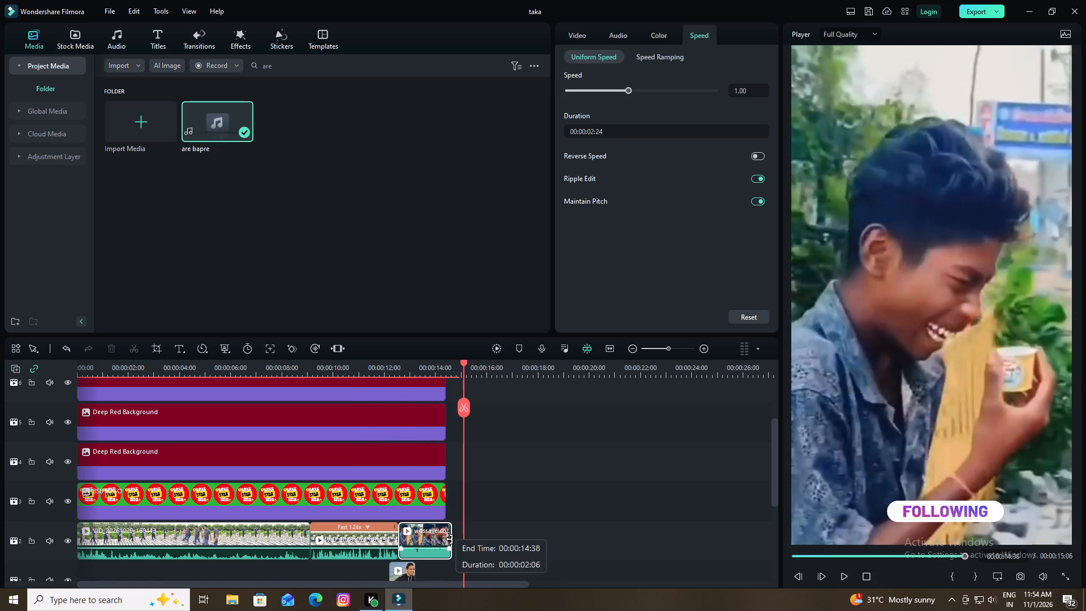
left_click_drag(450, 539, 447, 540)
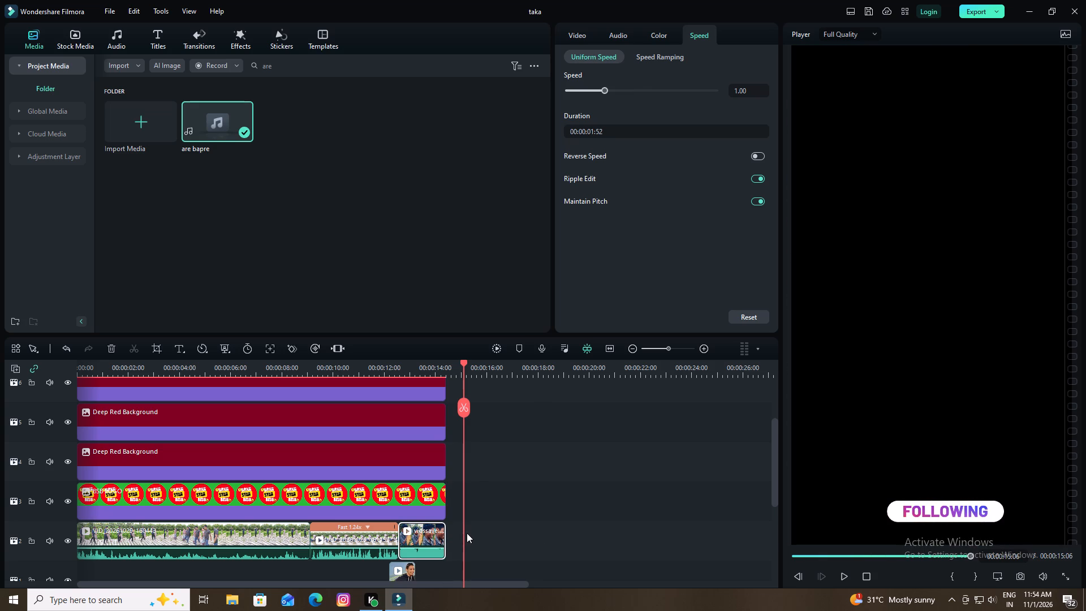
left_click_drag(463, 362, 325, 394)
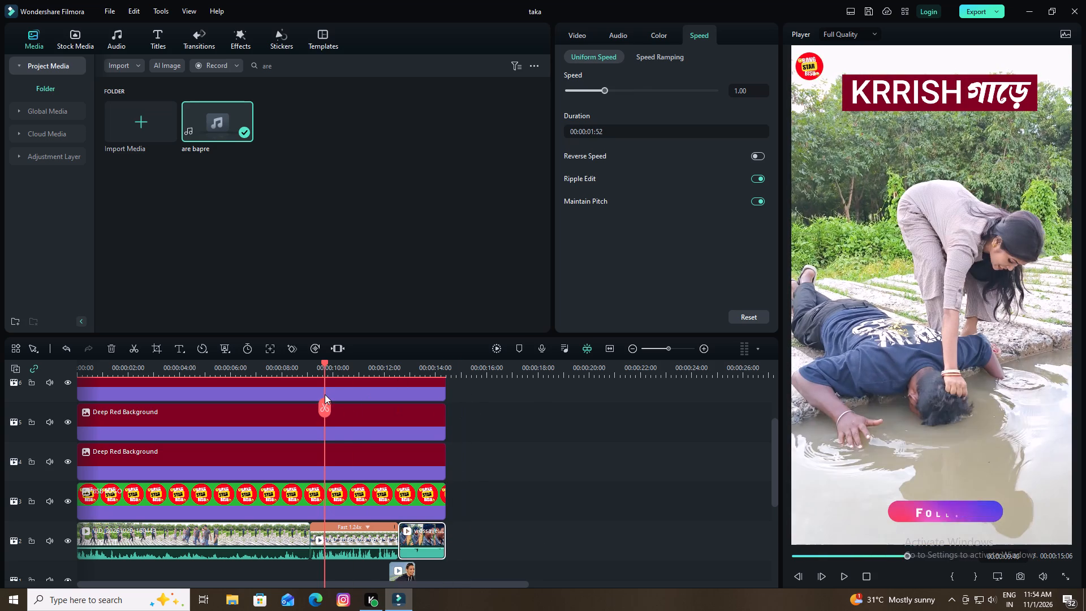
key("space")
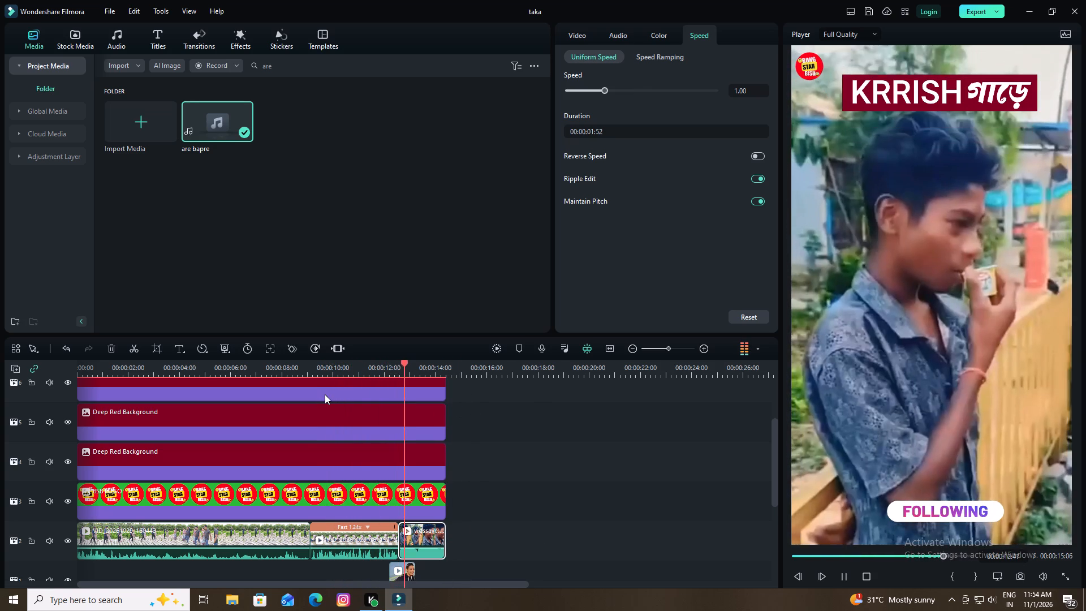
key("space")
Split the 1.24x clip on video track 2 at about 00:00:09:18, delete its short opening piece, and play the section to check it.
scroll(432, 527, "down", 1)
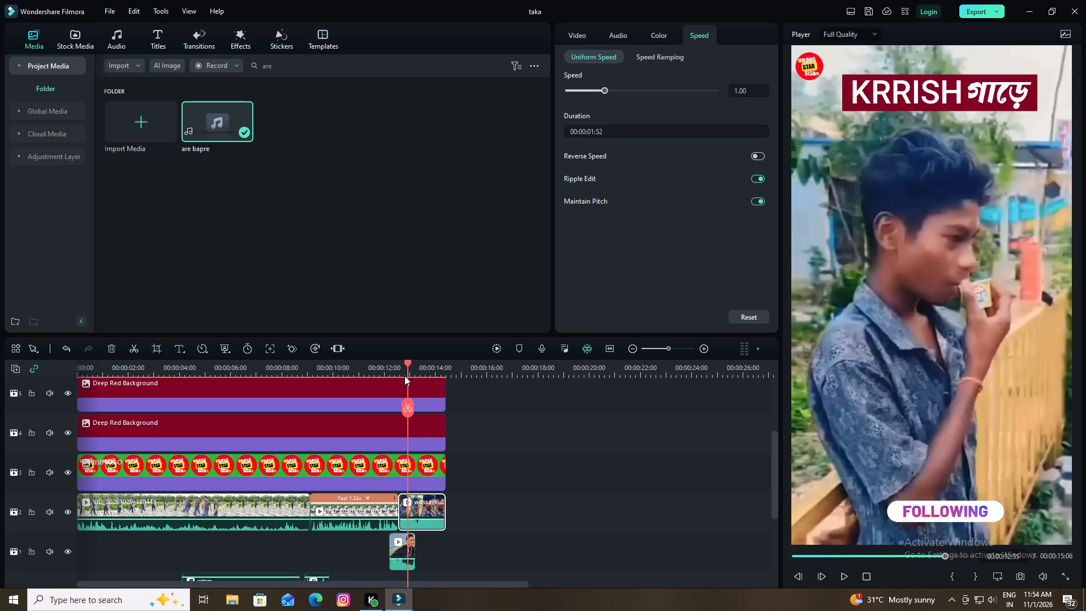
left_click_drag(407, 364, 318, 393)
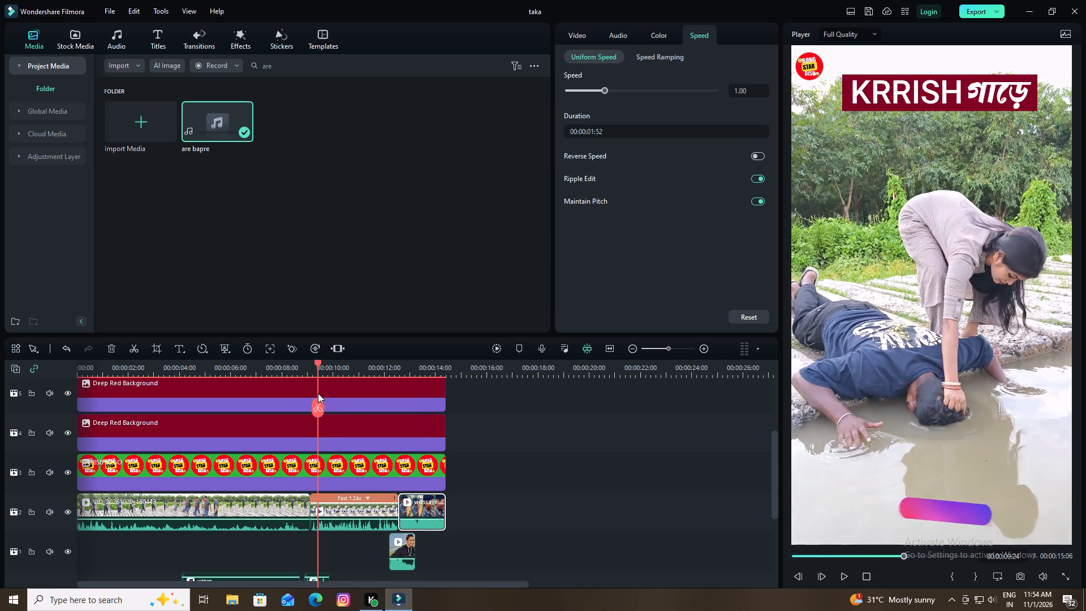
left_click_drag(318, 393, 315, 394)
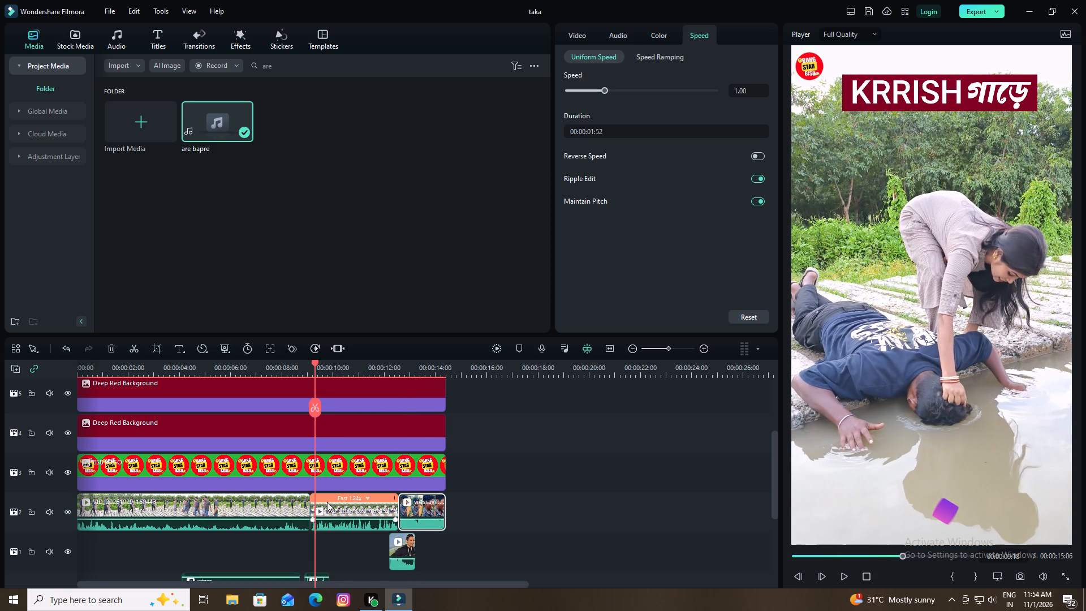
left_click(322, 513)
left_click(316, 410)
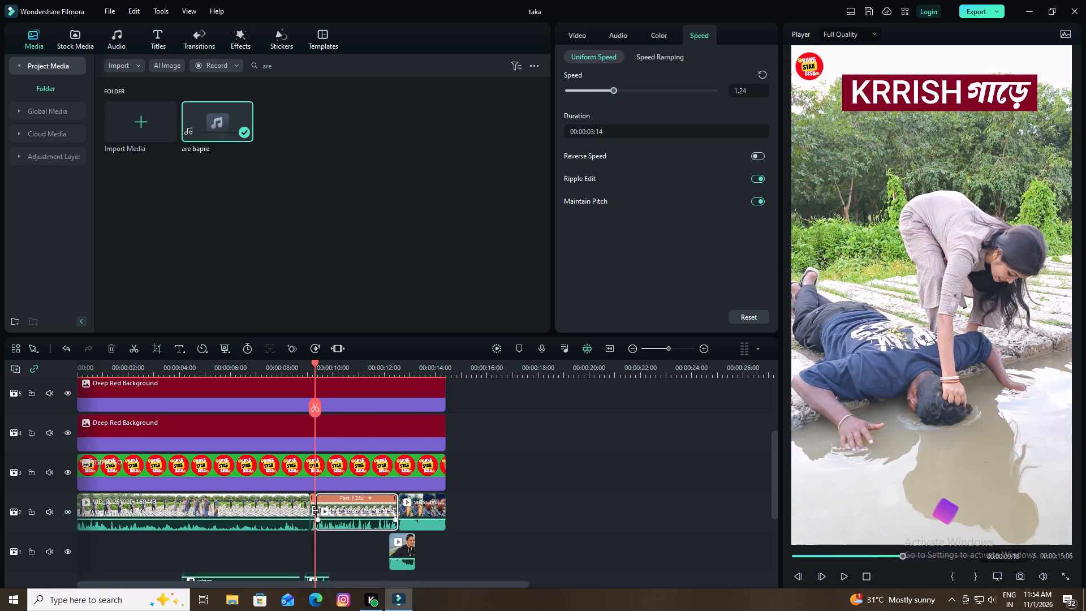
left_click(311, 511)
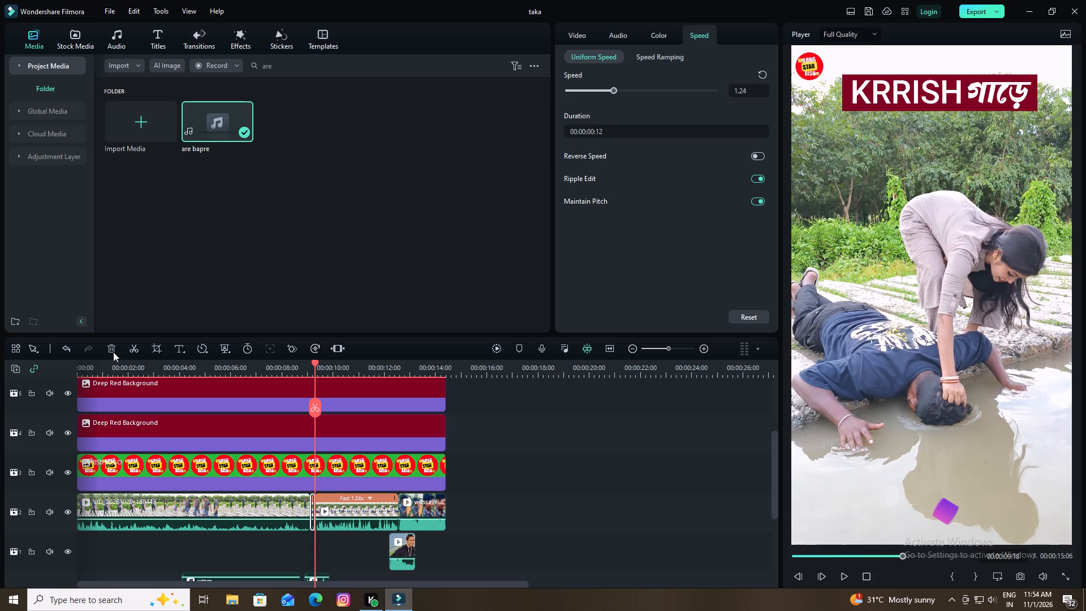
left_click(113, 348)
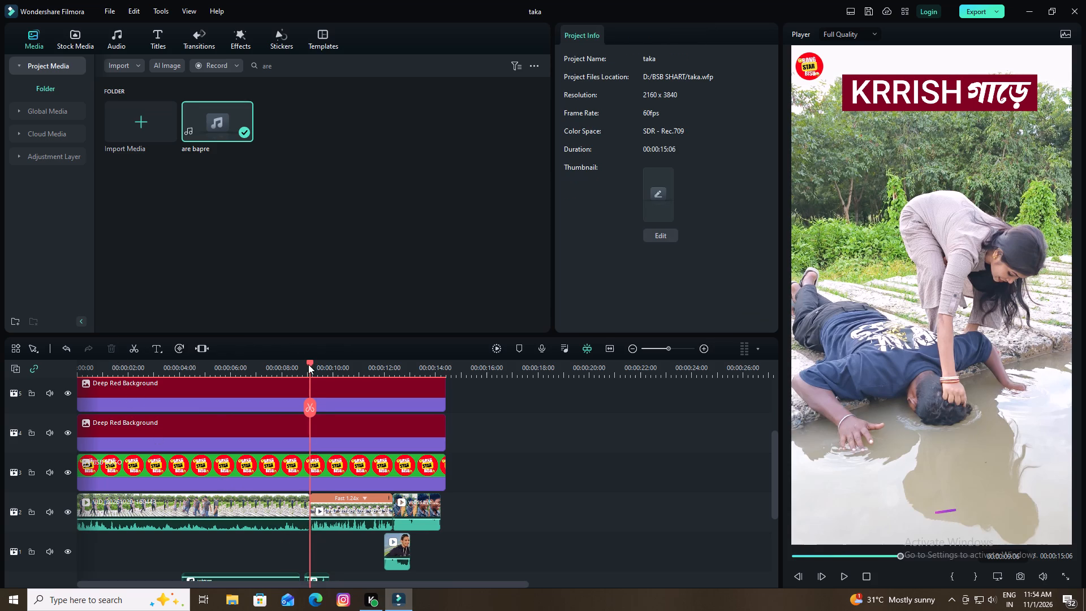
left_click_drag(308, 363, 284, 379)
key("space")
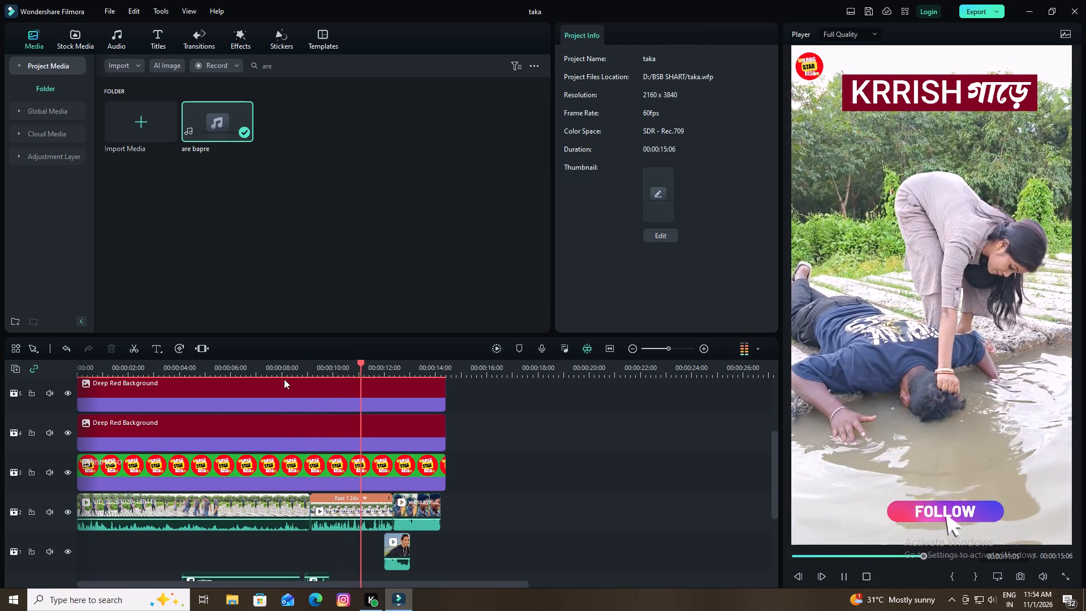
key("space")
Play the timeline from about 00:00:05:18 to check the sounds against the footage.
scroll(459, 494, "down", 2)
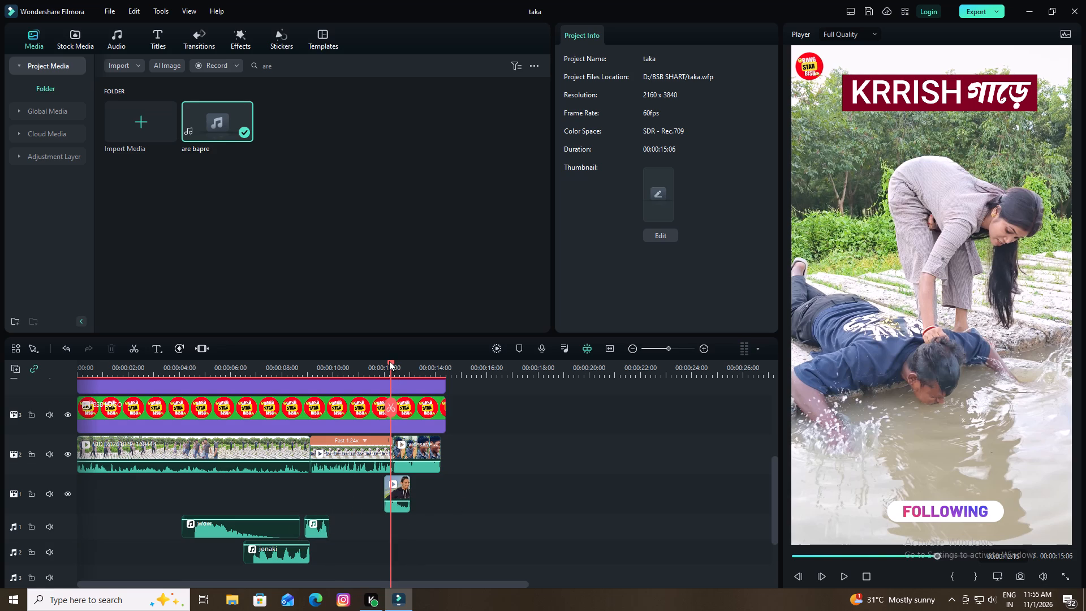
left_click_drag(389, 361, 213, 401)
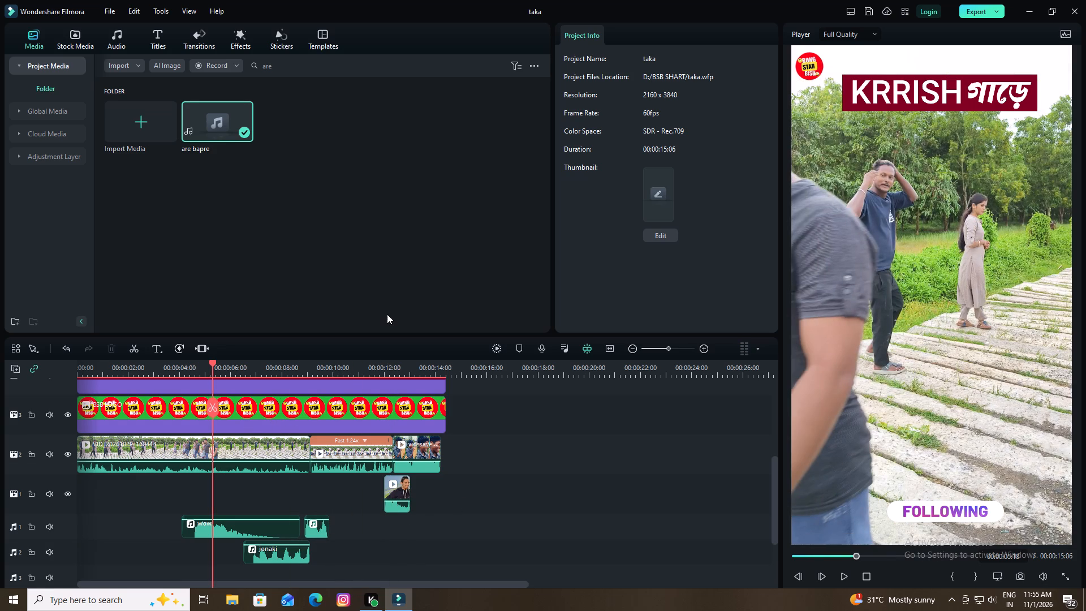
key("space")
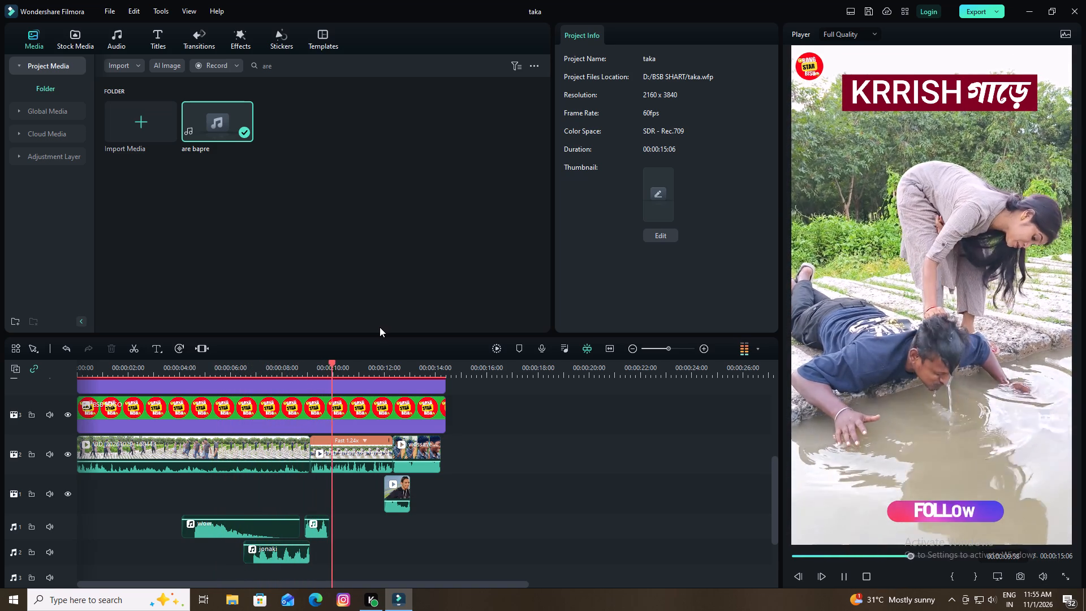
key("space")
scroll(394, 441, "down", 2)
scroll(342, 449, "up", 1)
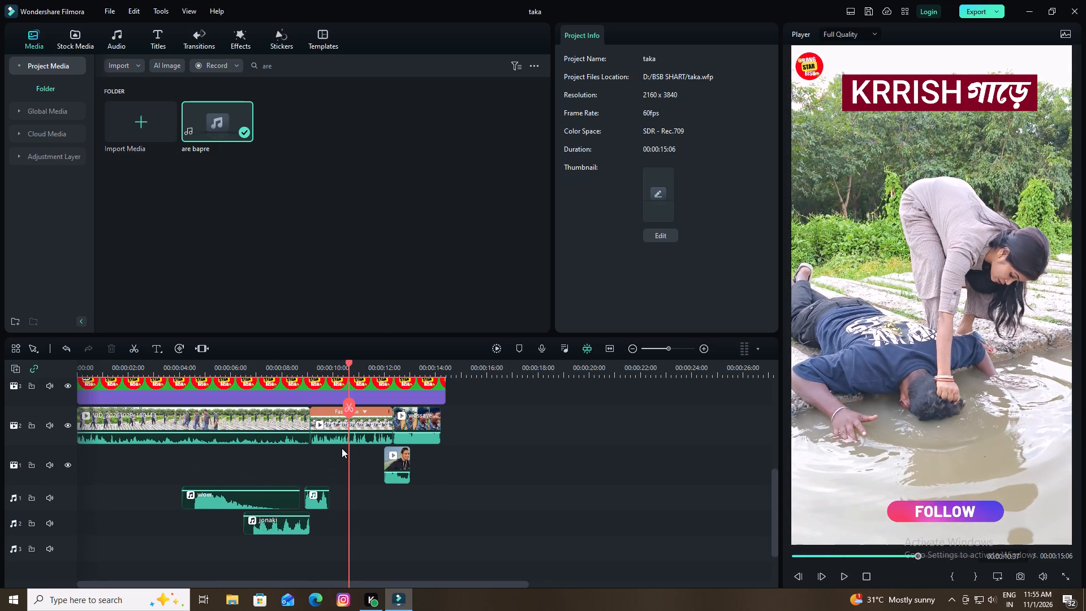
Set the playhead to 00:00:09:06, start a media import, and look through the comedy sound folder in YouTube Work Sound on drive D.
left_click_drag(348, 361, 316, 373)
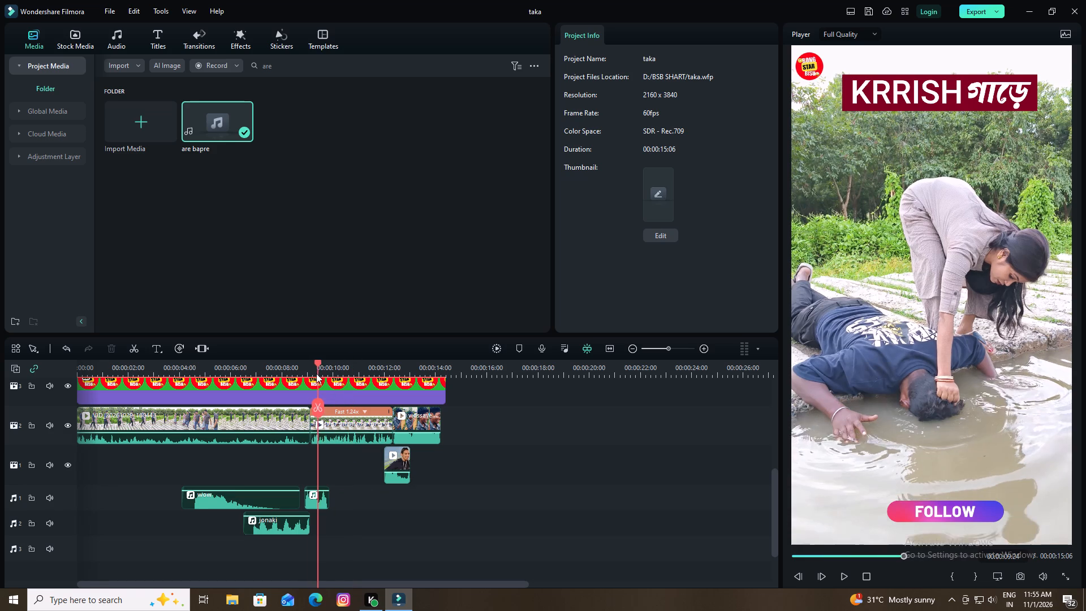
left_click_drag(316, 373, 310, 377)
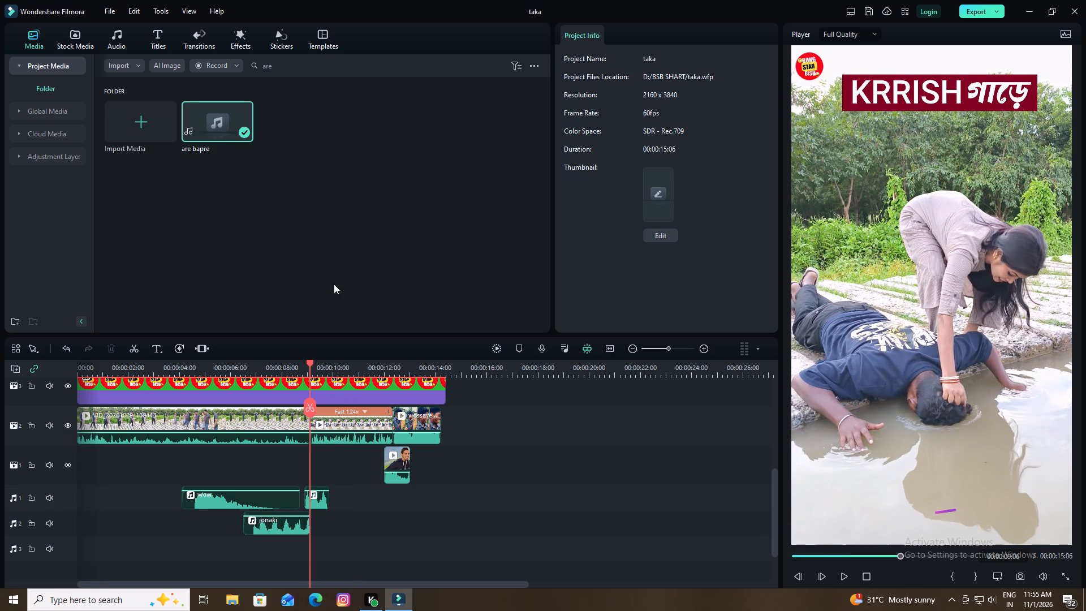
left_click(137, 115)
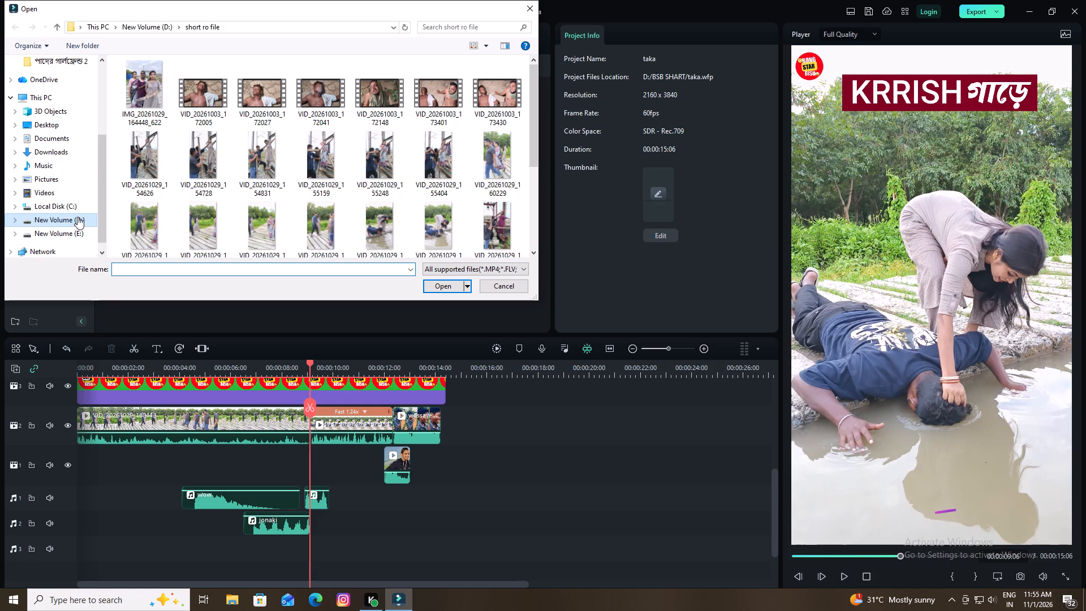
double_click(75, 222)
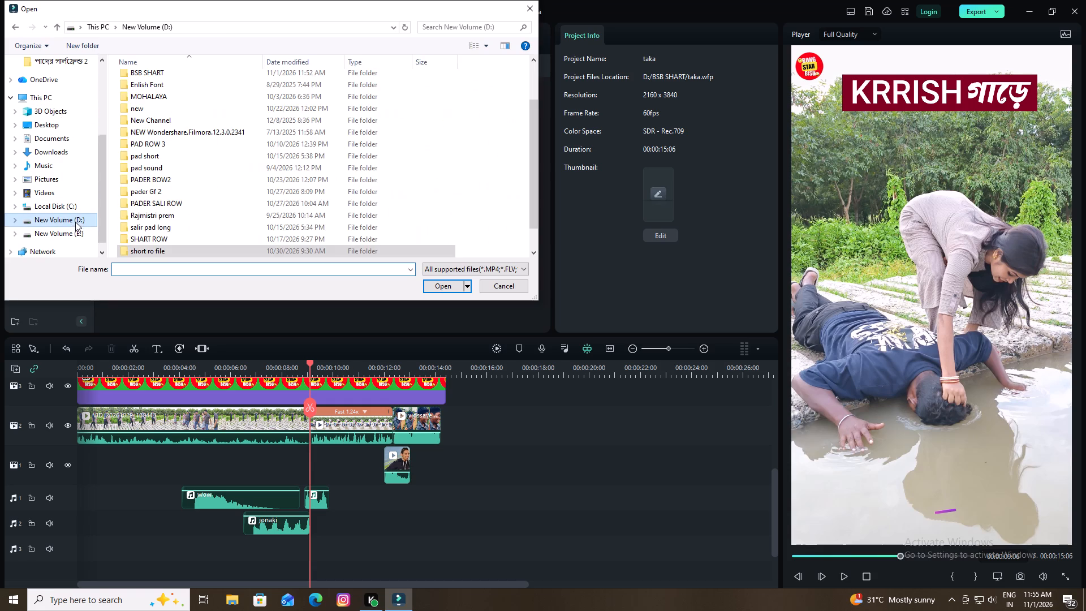
scroll(255, 177, "down", 4)
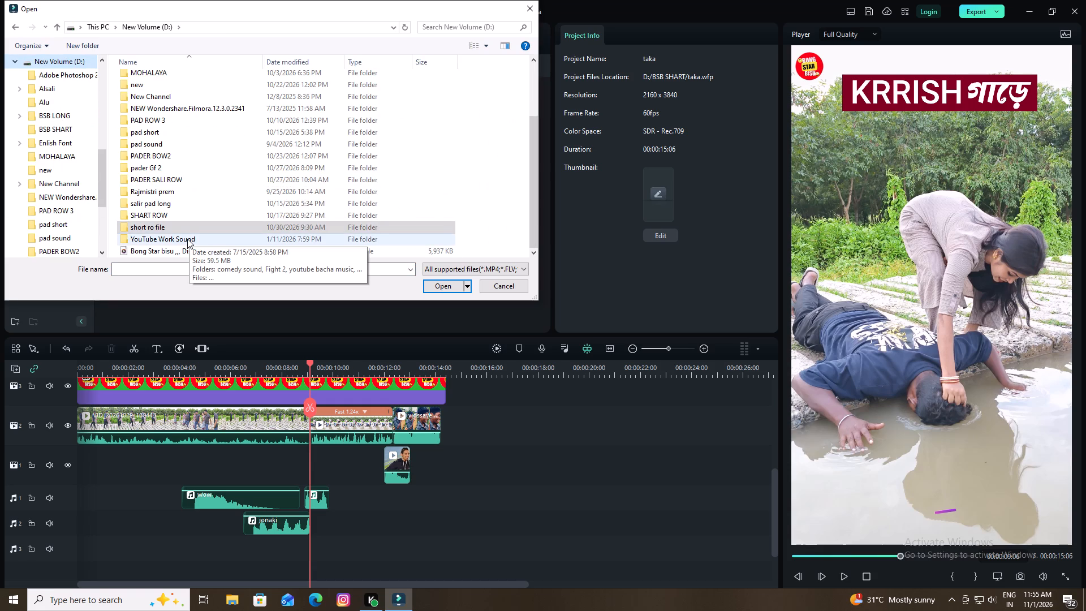
double_click(187, 239)
double_click(160, 82)
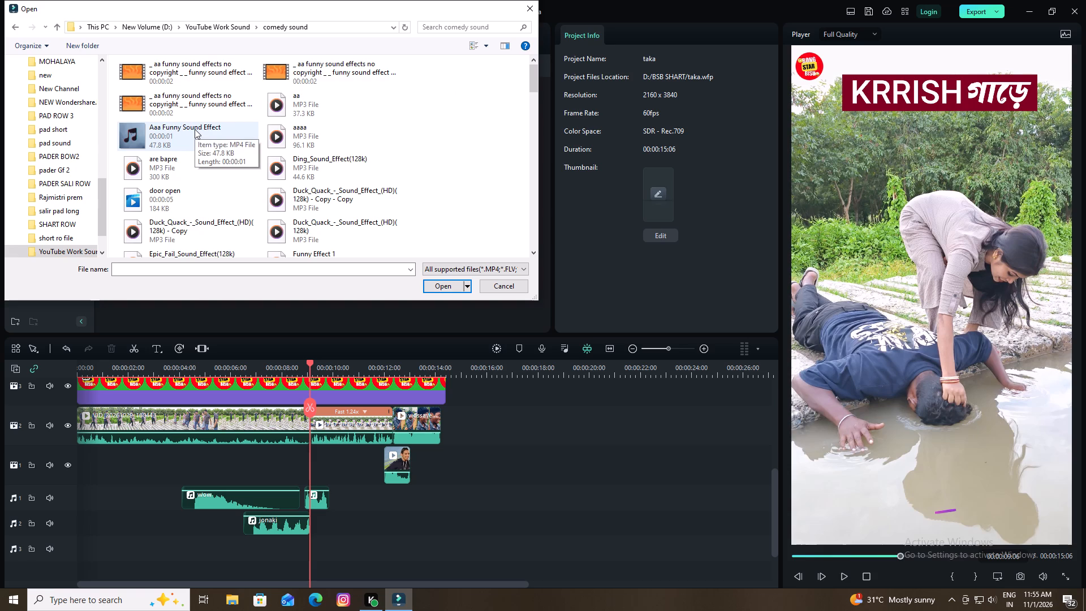
scroll(195, 129, "down", 13)
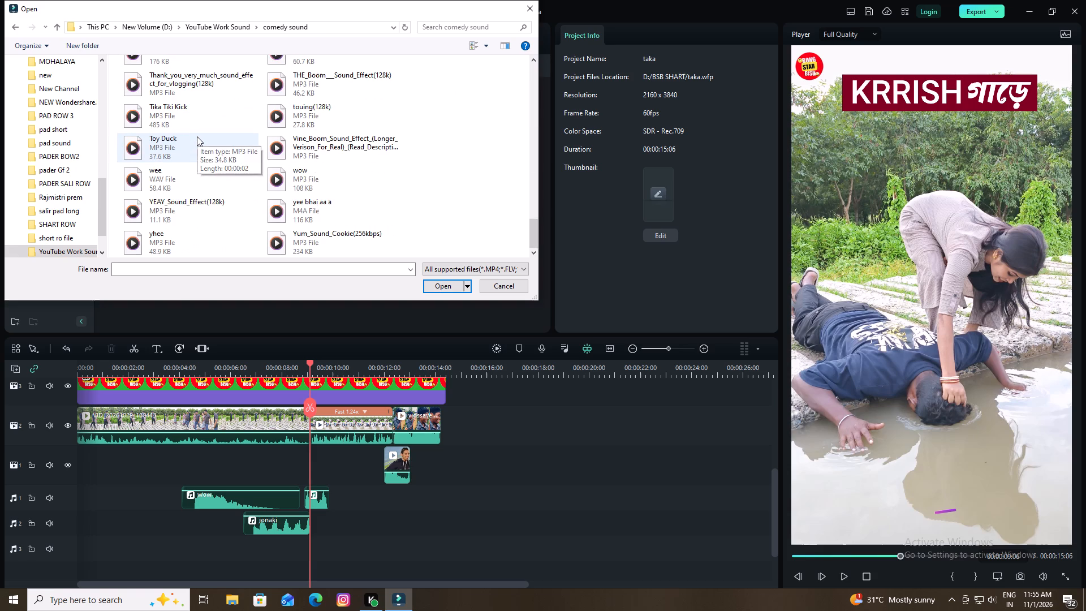
scroll(197, 136, "down", 4)
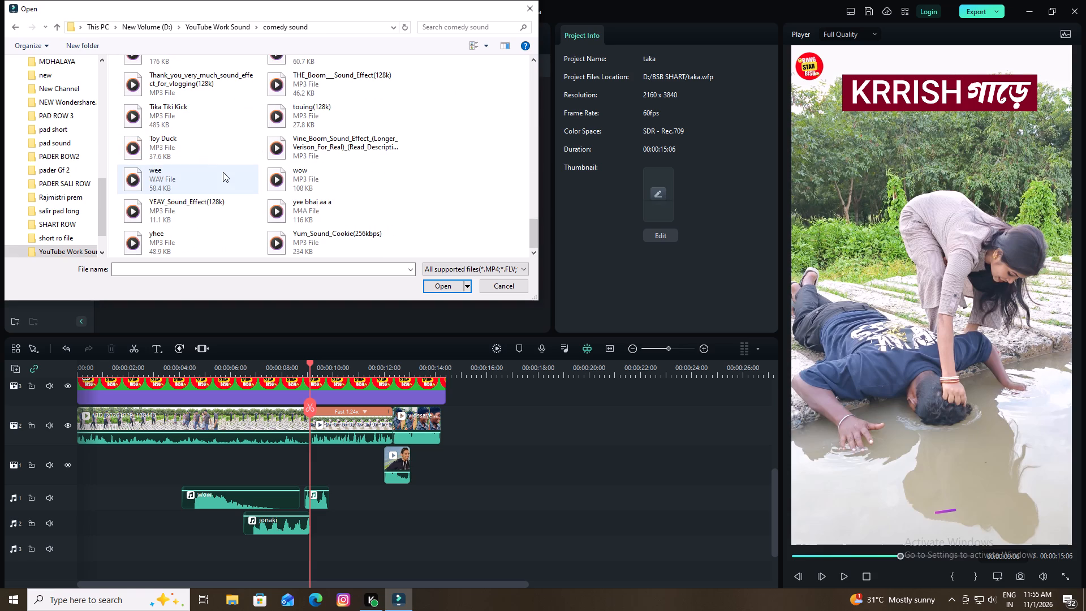
Look through the youtube bacha music folder in YouTube Work Sound for a suitable sound effect.
left_click(79, 252)
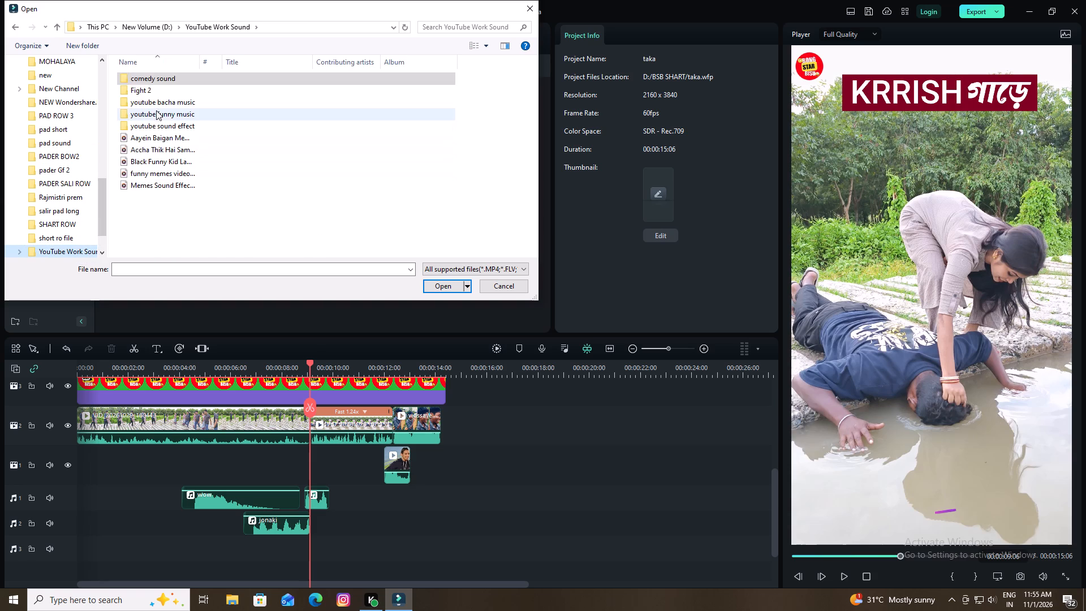
double_click(156, 102)
scroll(192, 159, "down", 3)
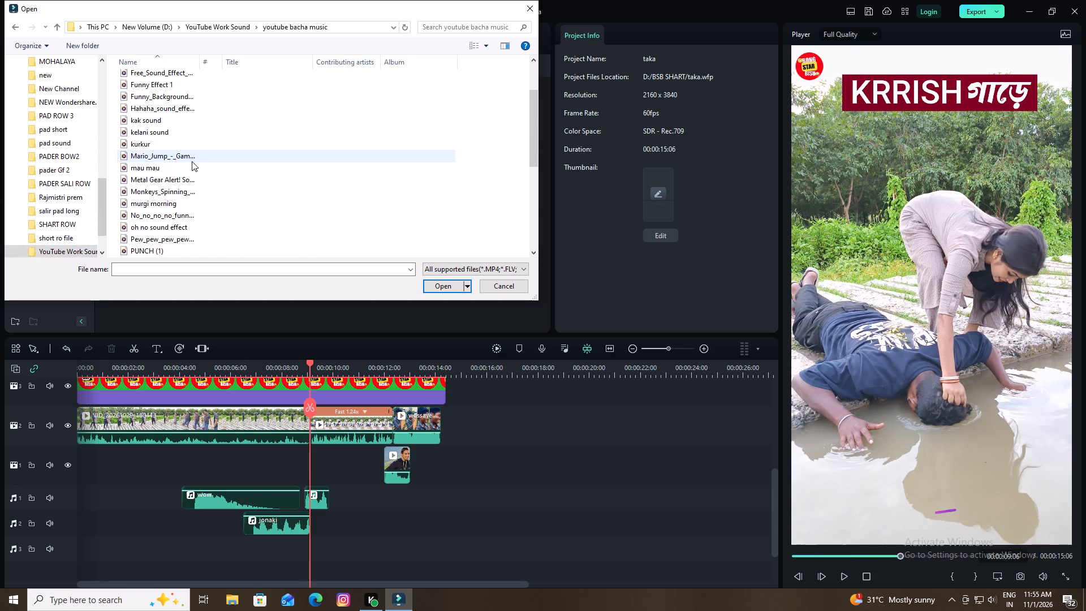
scroll(192, 161, "down", 12)
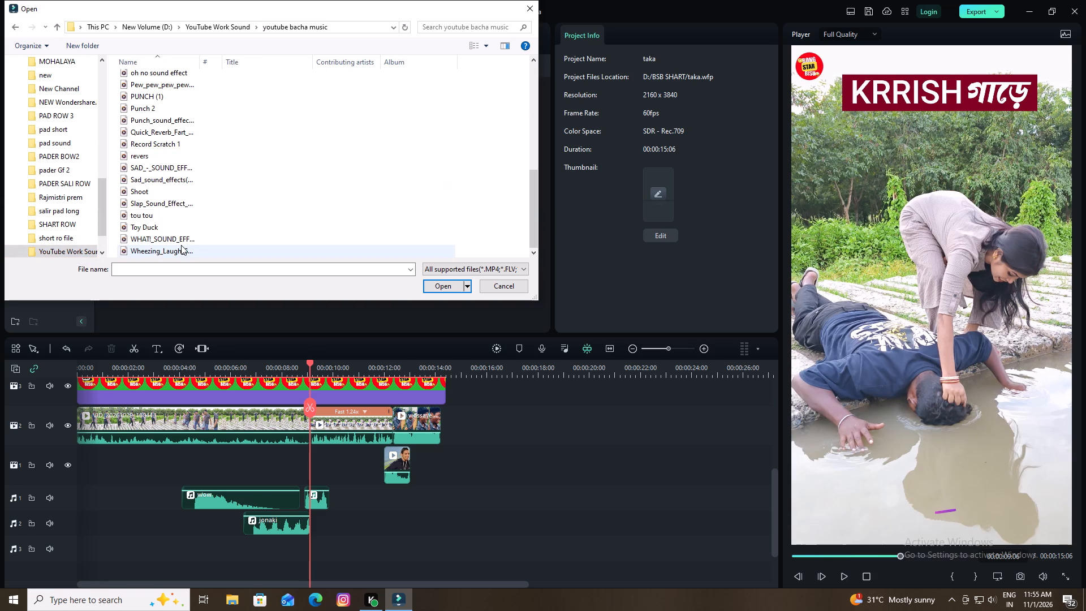
scroll(181, 236, "up", 5)
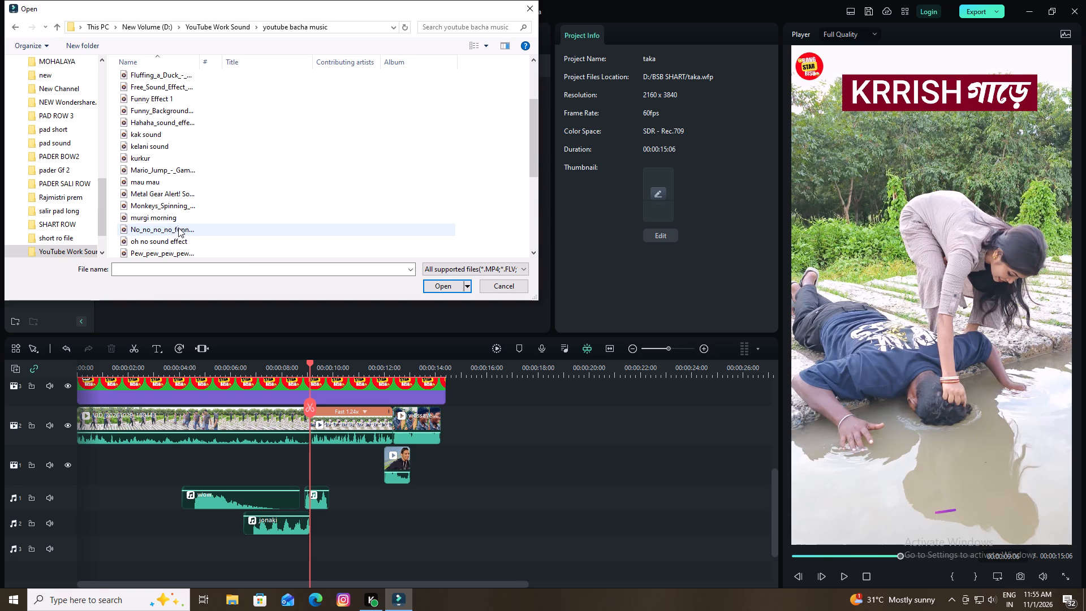
scroll(176, 215, "up", 6)
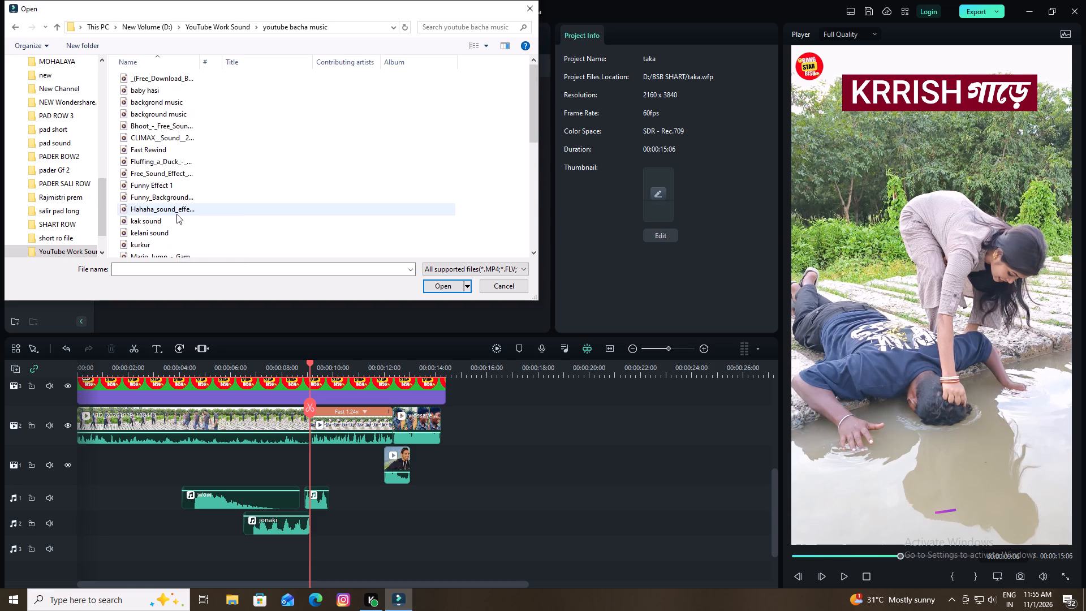
scroll(176, 214, "up", 2)
scroll(63, 131, "up", 2)
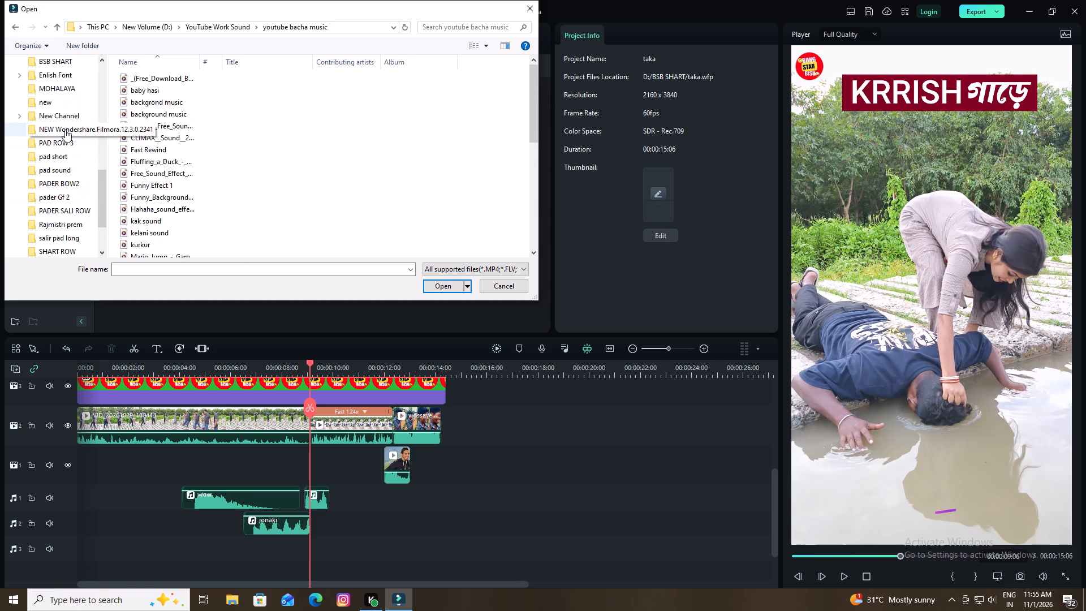
Browse to the all yt sound folder on the Desktop and look through its sound files.
scroll(65, 129, "up", 4)
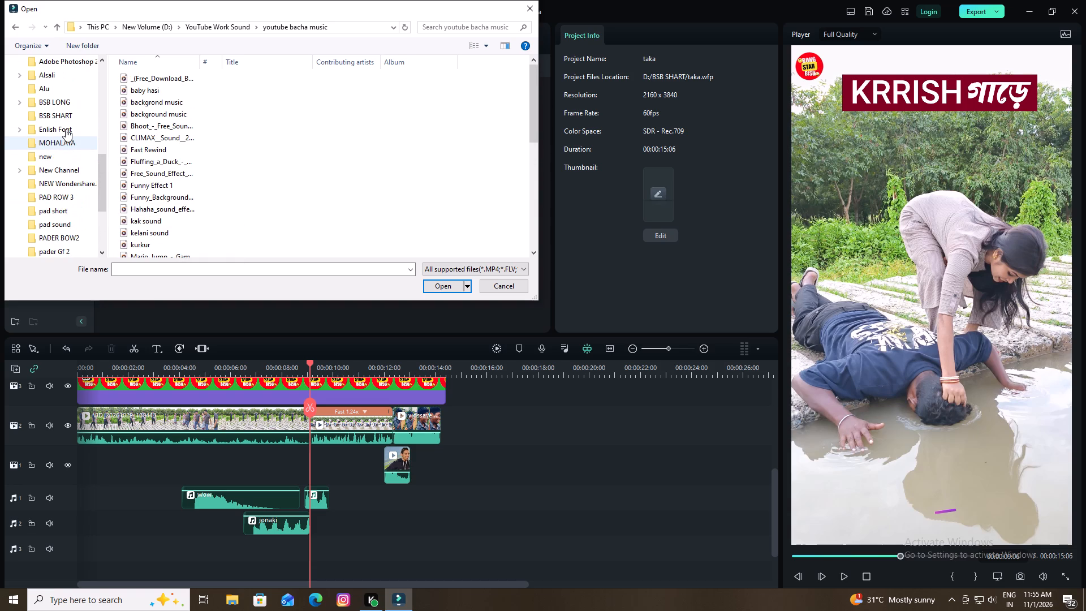
scroll(66, 129, "up", 2)
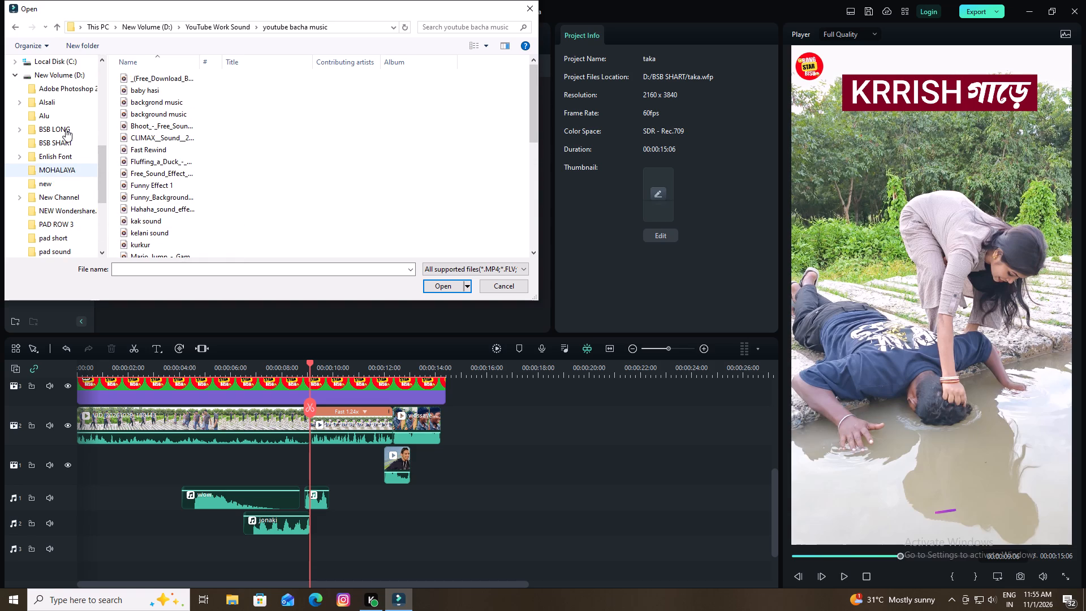
scroll(66, 129, "up", 10)
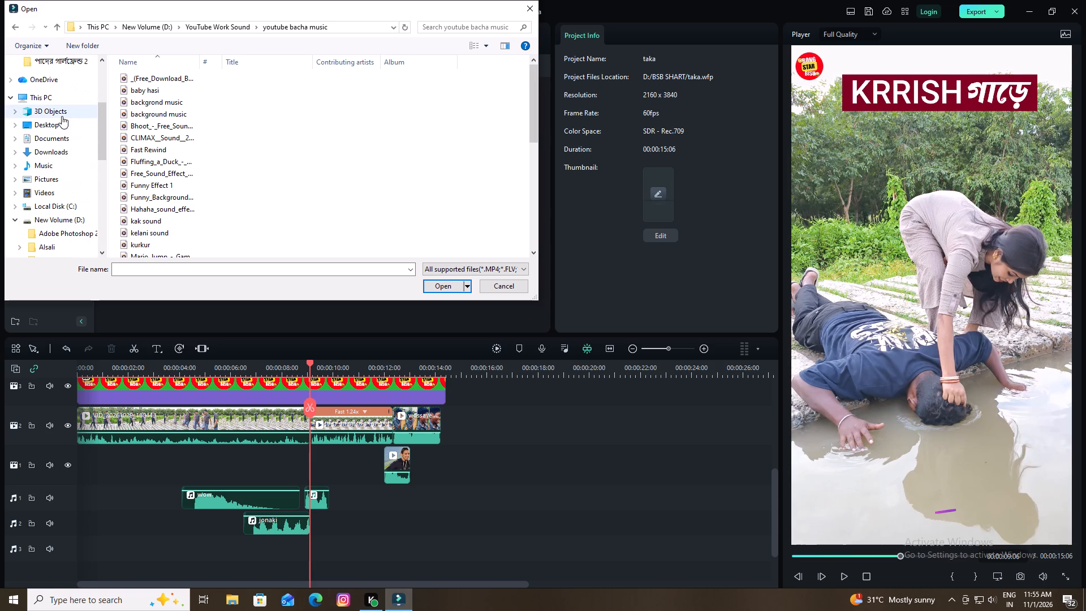
double_click(62, 123)
double_click(145, 107)
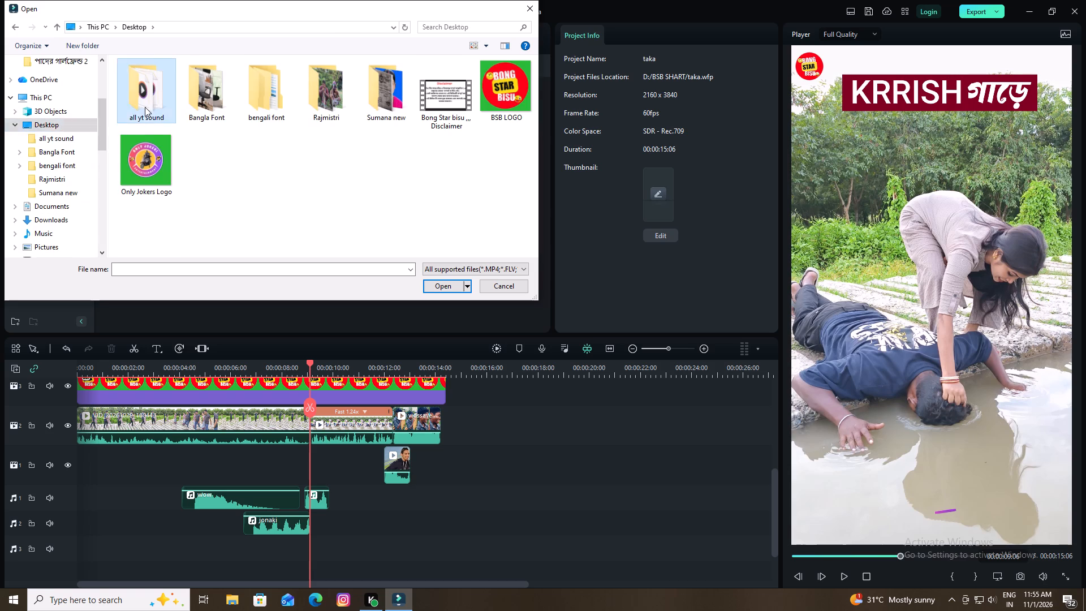
scroll(171, 134, "down", 4)
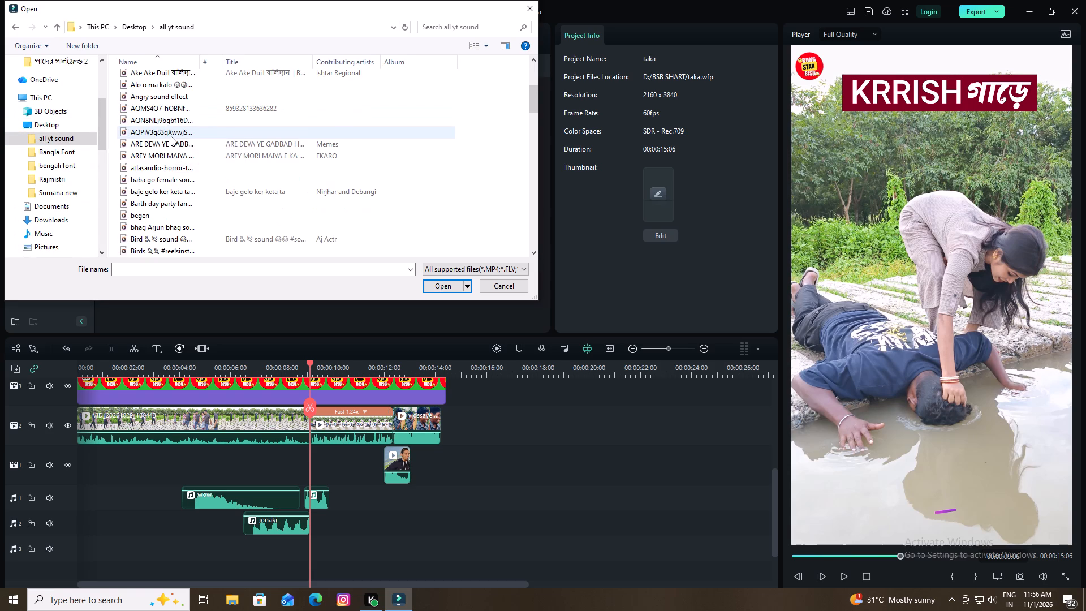
scroll(171, 136, "down", 14)
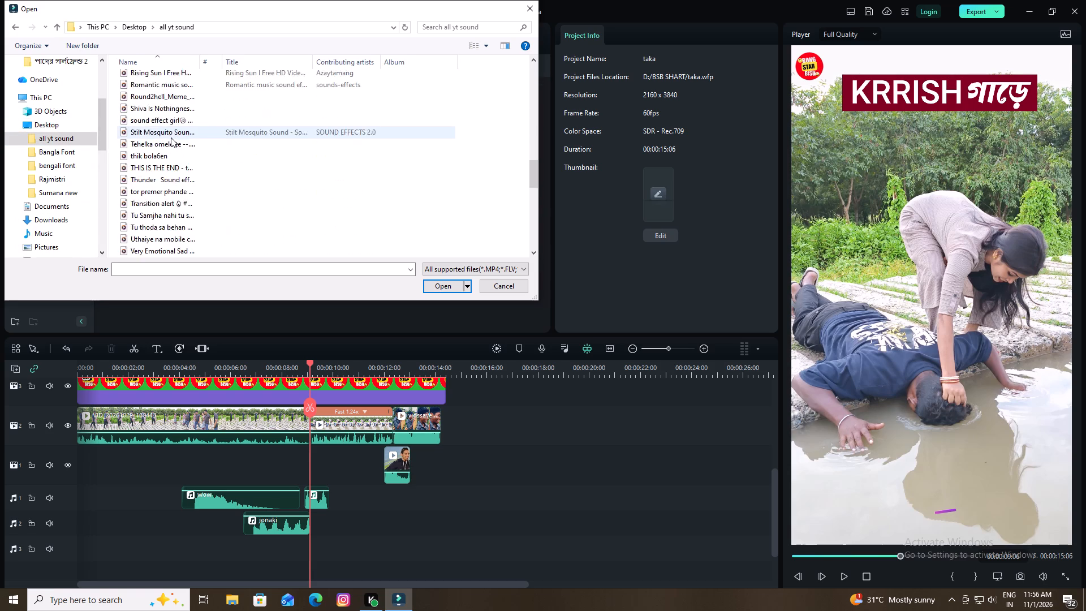
scroll(171, 137, "down", 18)
scroll(168, 161, "up", 3)
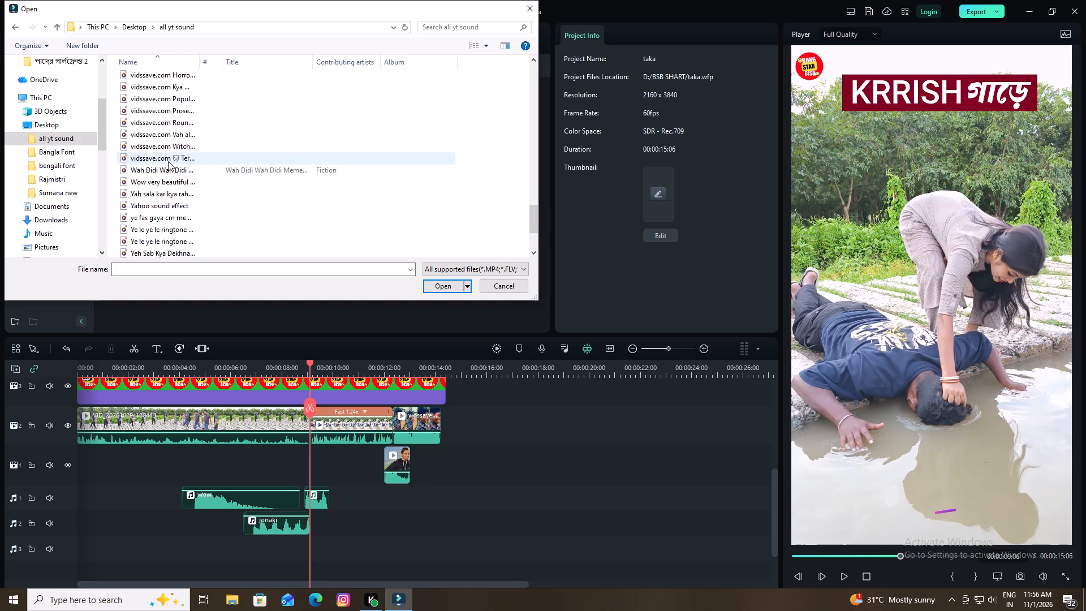
scroll(168, 161, "up", 10)
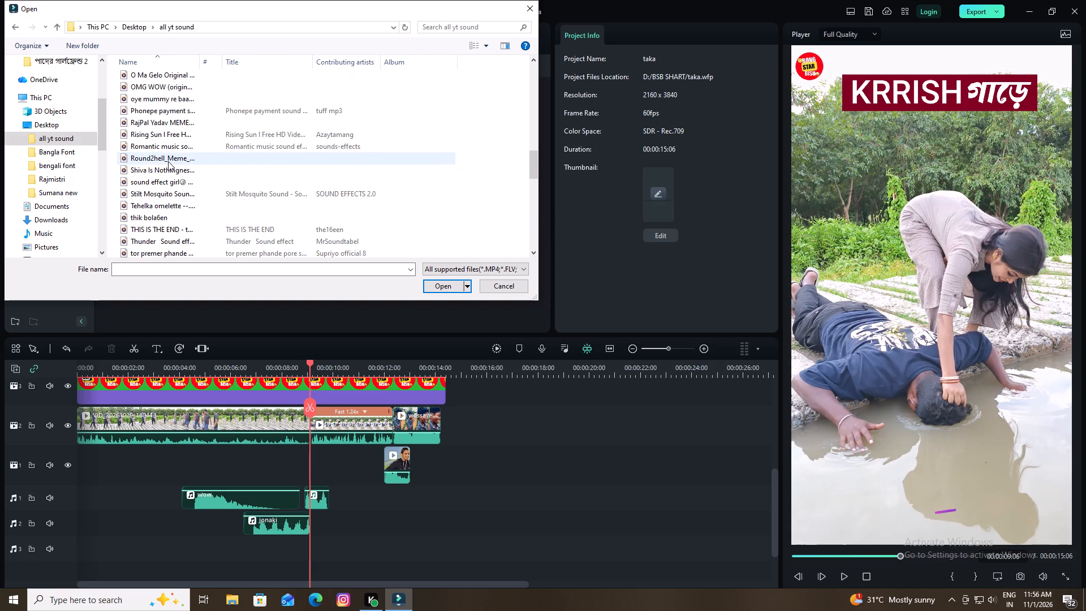
scroll(168, 161, "up", 8)
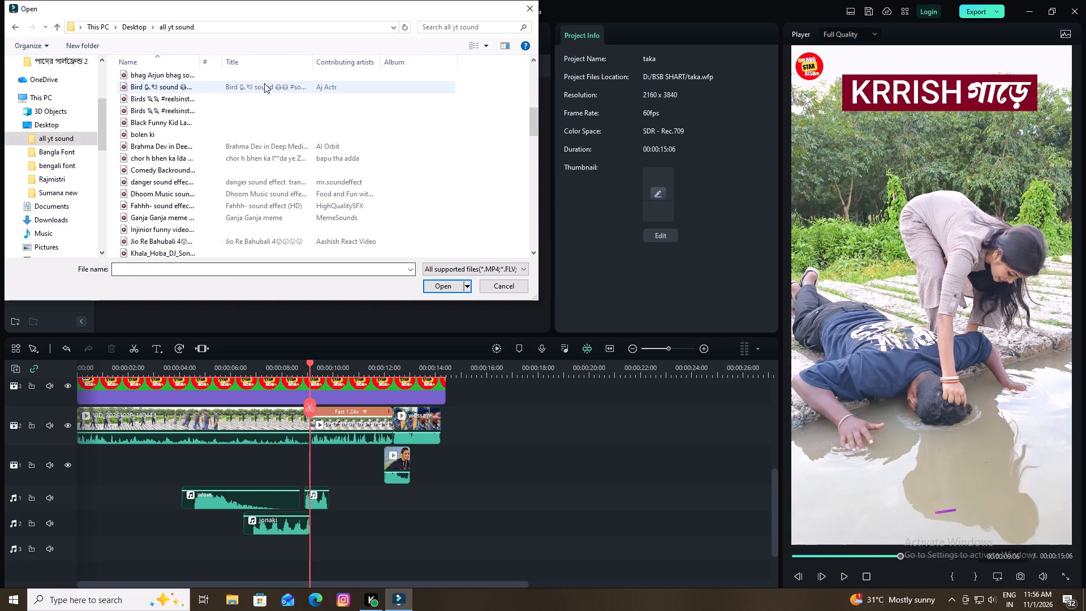
Search the folder for fahh and import the file Fahhh- sound effect (HD) - HighQualitySFX.
left_click(523, 28)
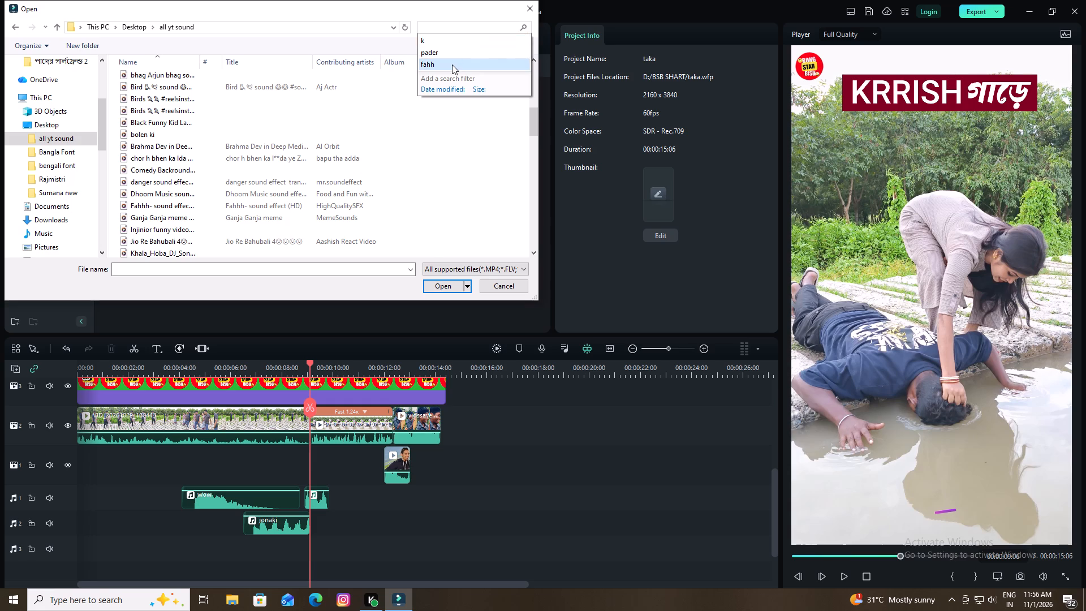
left_click(452, 64)
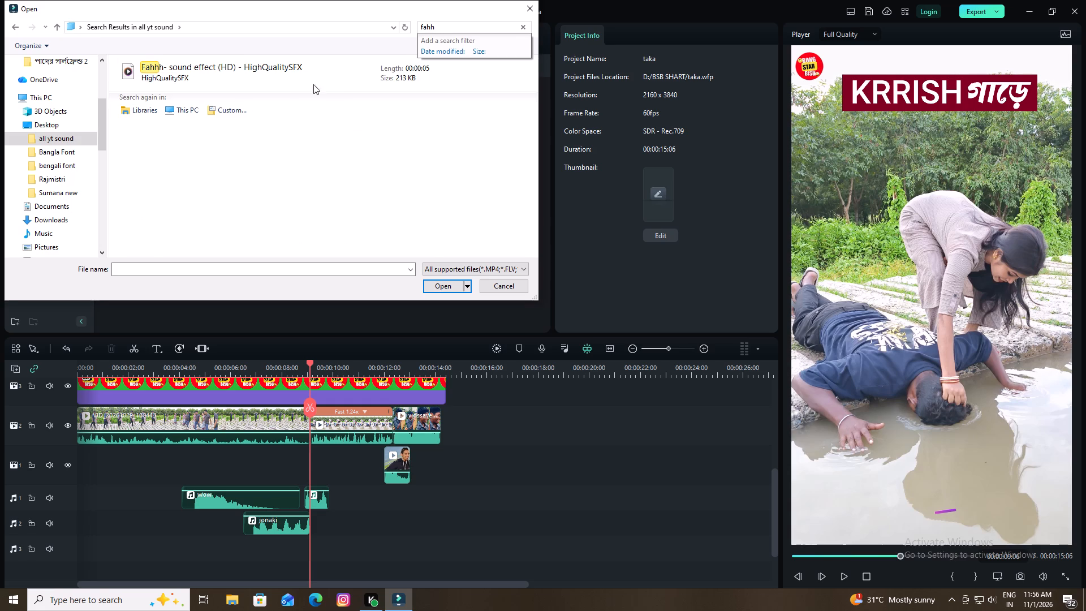
left_click(341, 71)
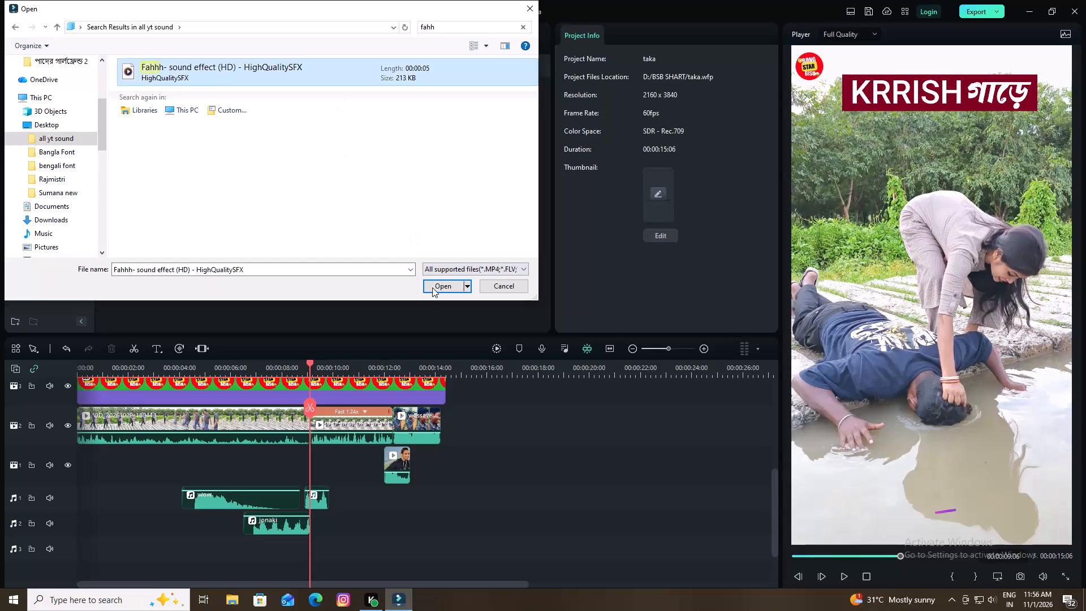
left_click(434, 289)
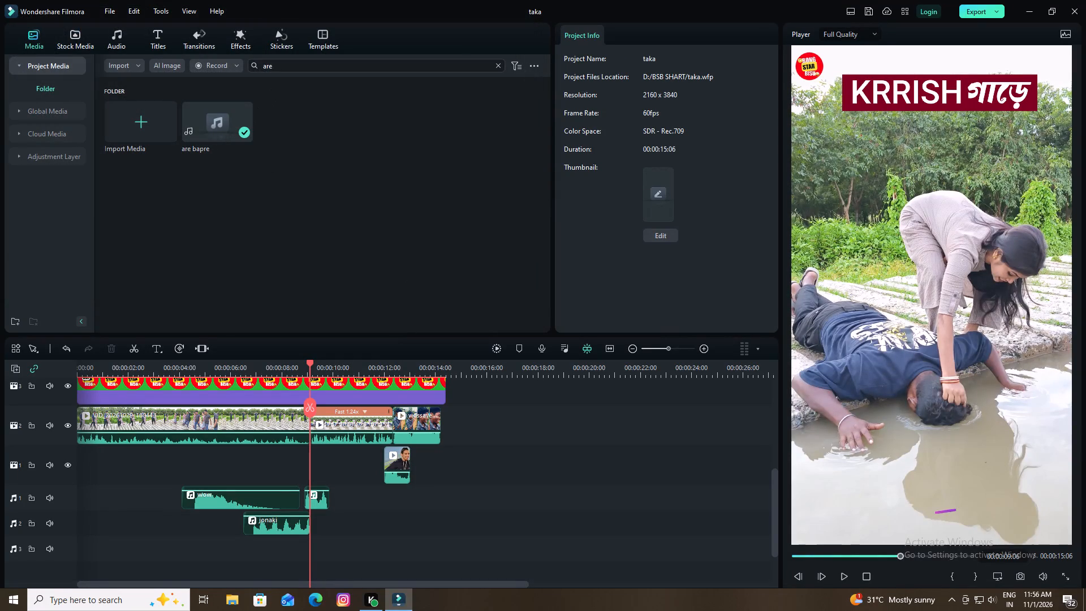
Replace the project media search term with fah to find the imported sound effect.
left_click(287, 63)
key("BackSpace")
key("BackSpace")
key("BackSpace")
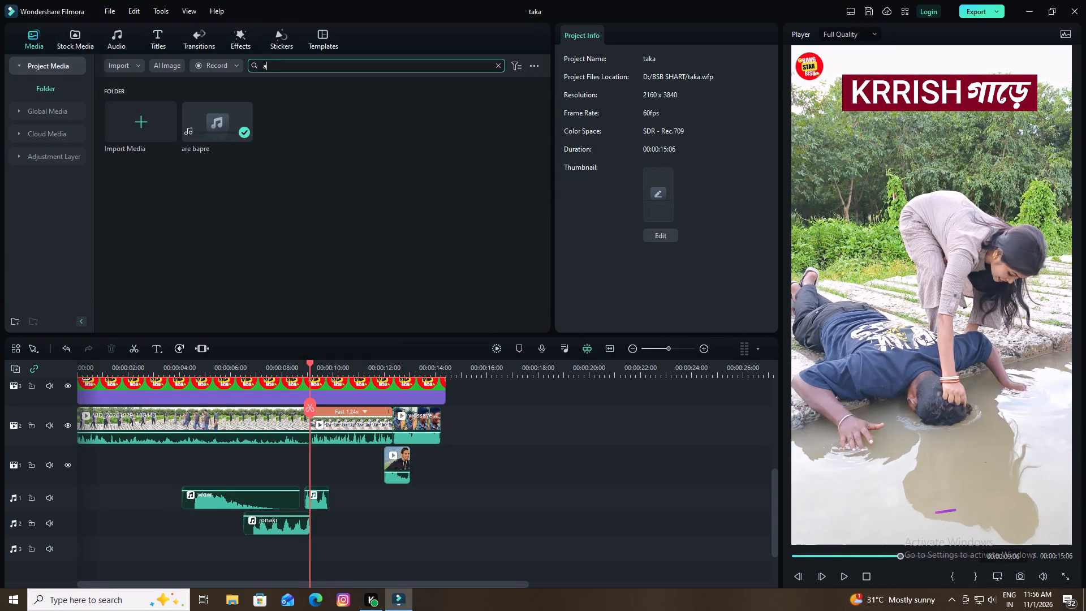
type("fa")
key("h")
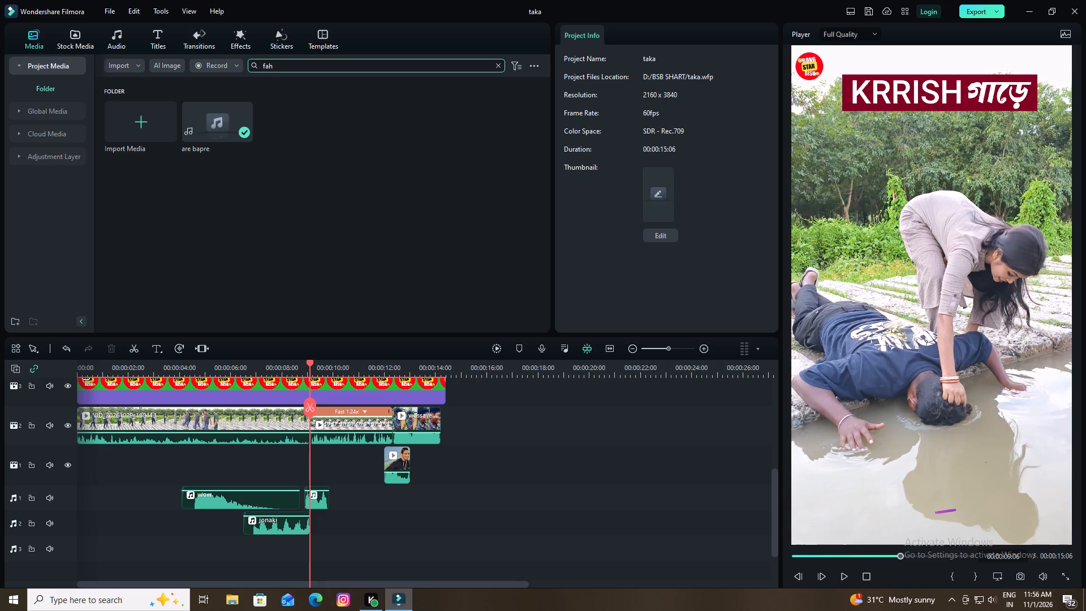
key("Return")
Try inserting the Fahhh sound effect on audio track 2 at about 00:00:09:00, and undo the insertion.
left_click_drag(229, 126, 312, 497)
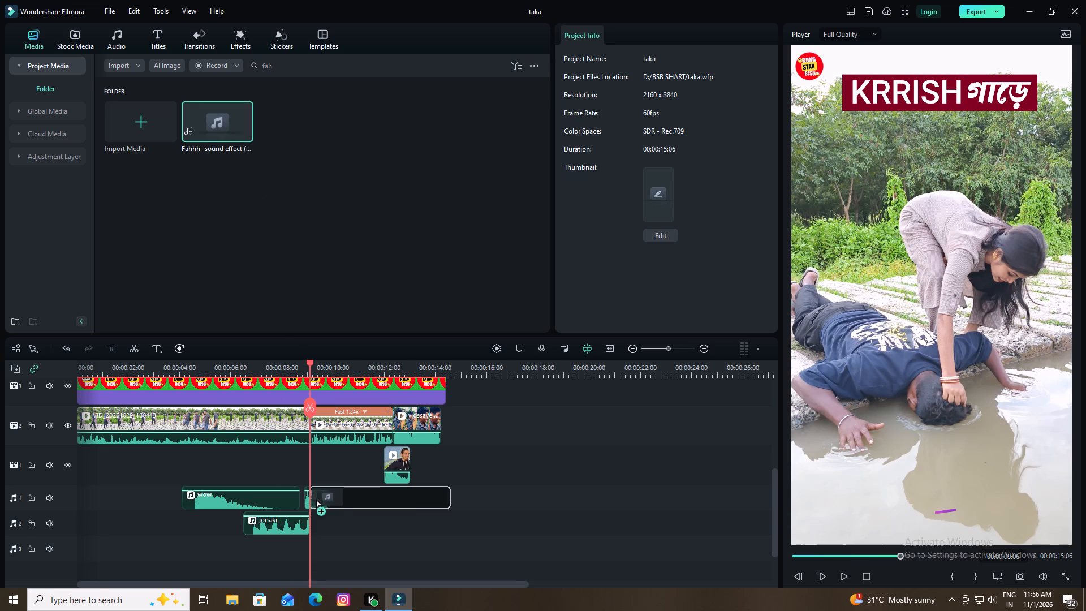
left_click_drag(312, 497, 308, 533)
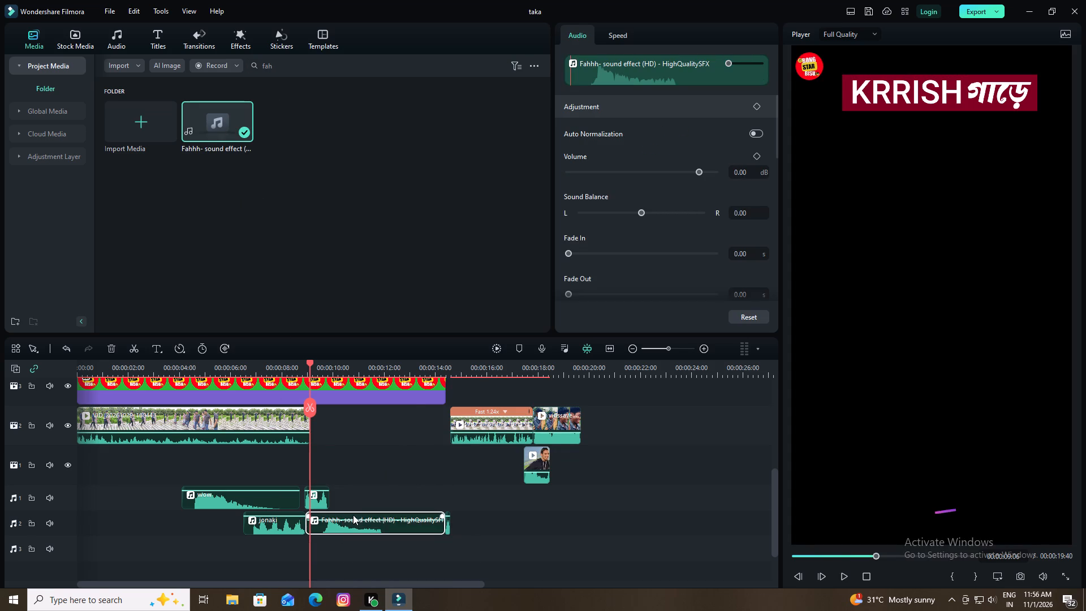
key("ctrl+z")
Place the Fahhh sound effect on audio track 3 and shift it to start at about 00:00:08:23.
left_click_drag(218, 122, 299, 560)
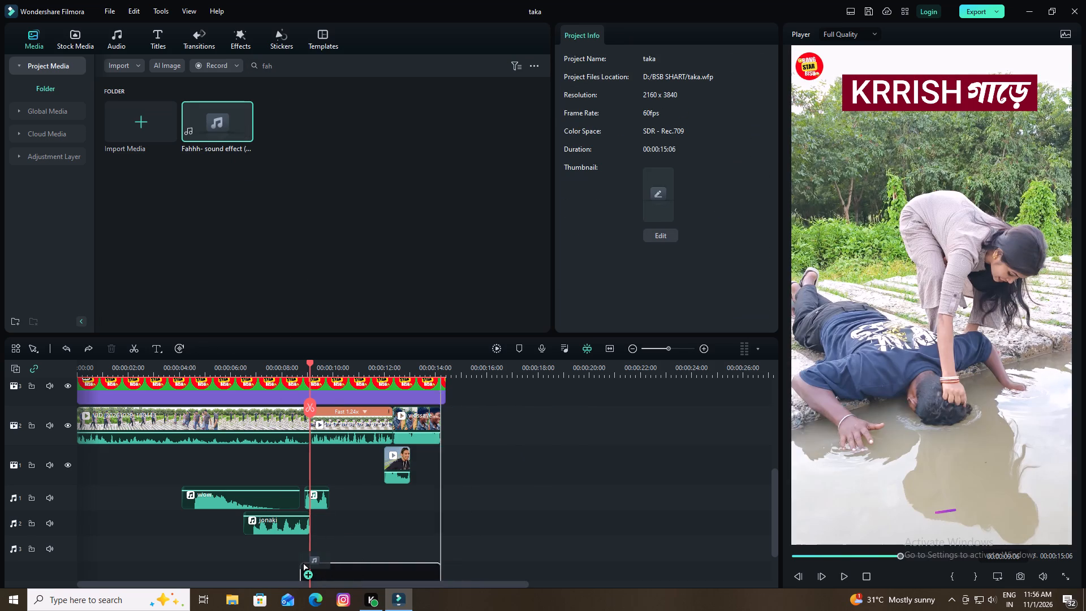
left_click_drag(299, 560, 298, 554)
left_click_drag(343, 561, 317, 561)
left_click_drag(343, 554, 334, 554)
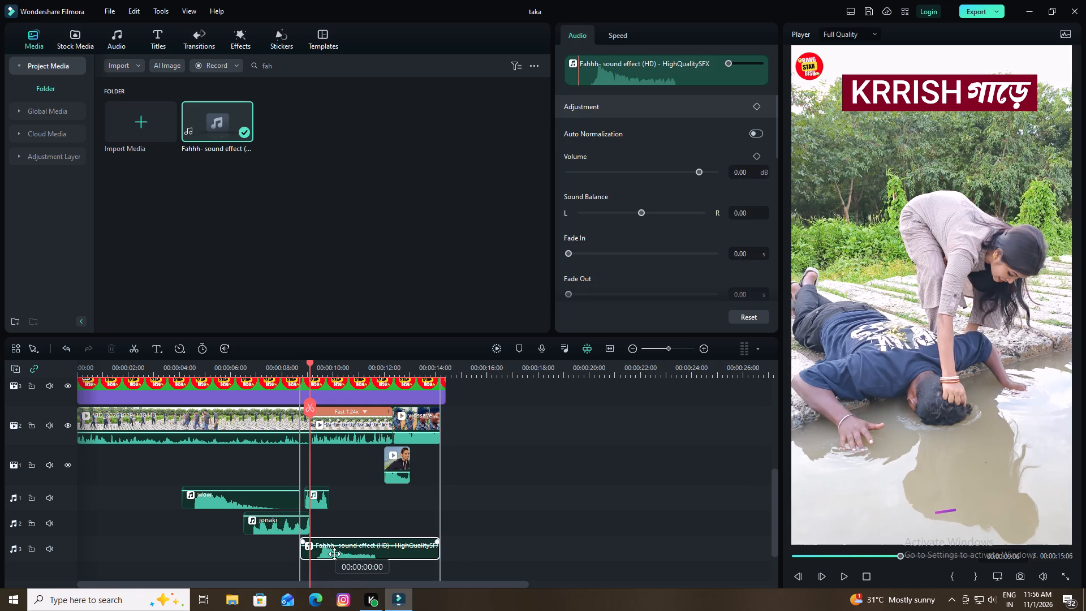
left_click_drag(334, 554, 330, 556)
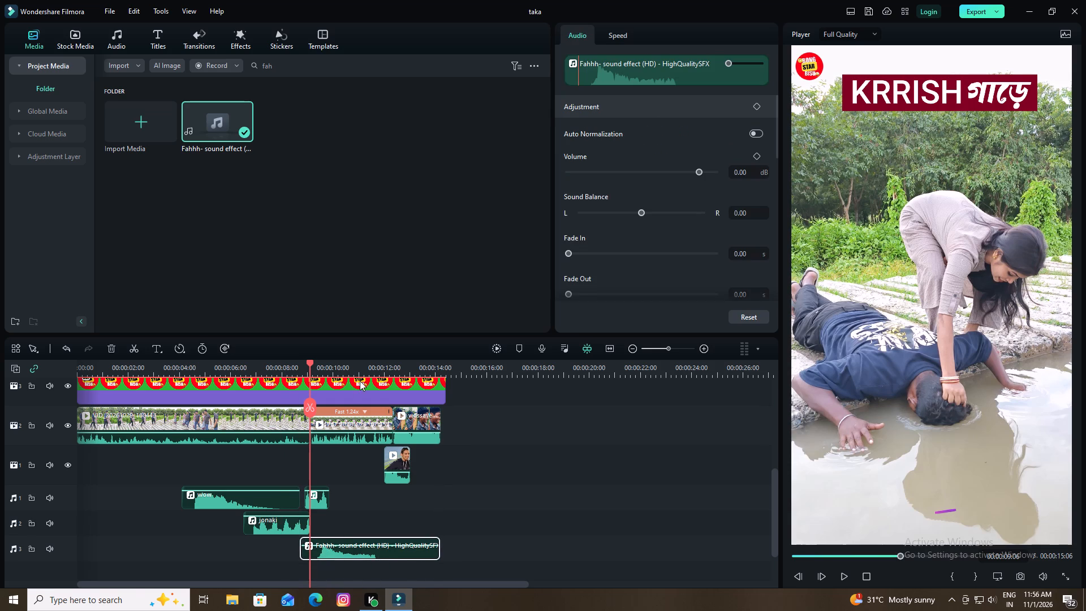
left_click_drag(360, 367, 398, 369)
left_click_drag(355, 553, 335, 557)
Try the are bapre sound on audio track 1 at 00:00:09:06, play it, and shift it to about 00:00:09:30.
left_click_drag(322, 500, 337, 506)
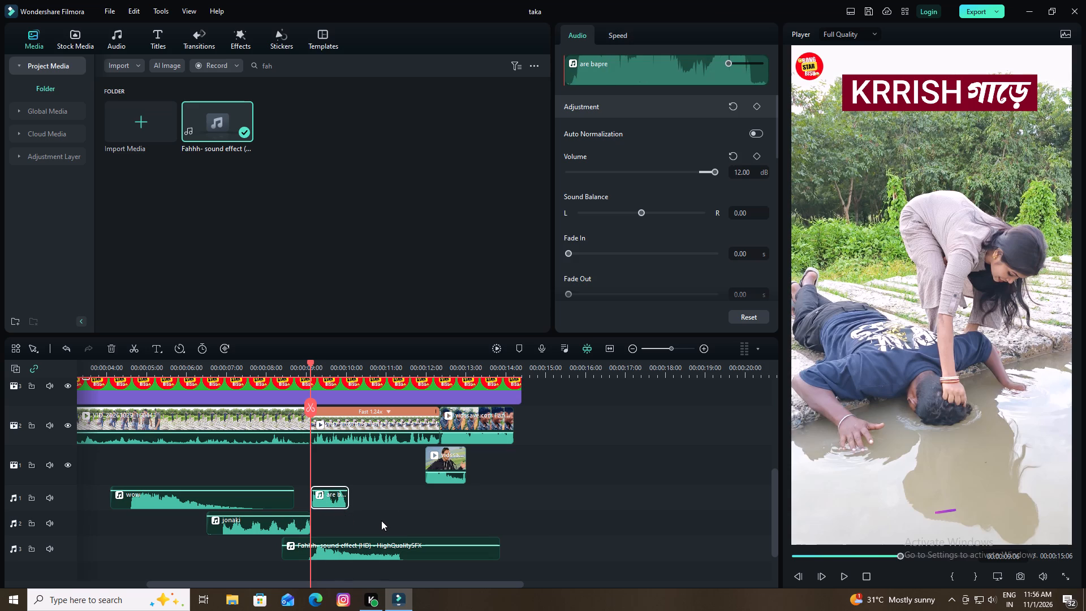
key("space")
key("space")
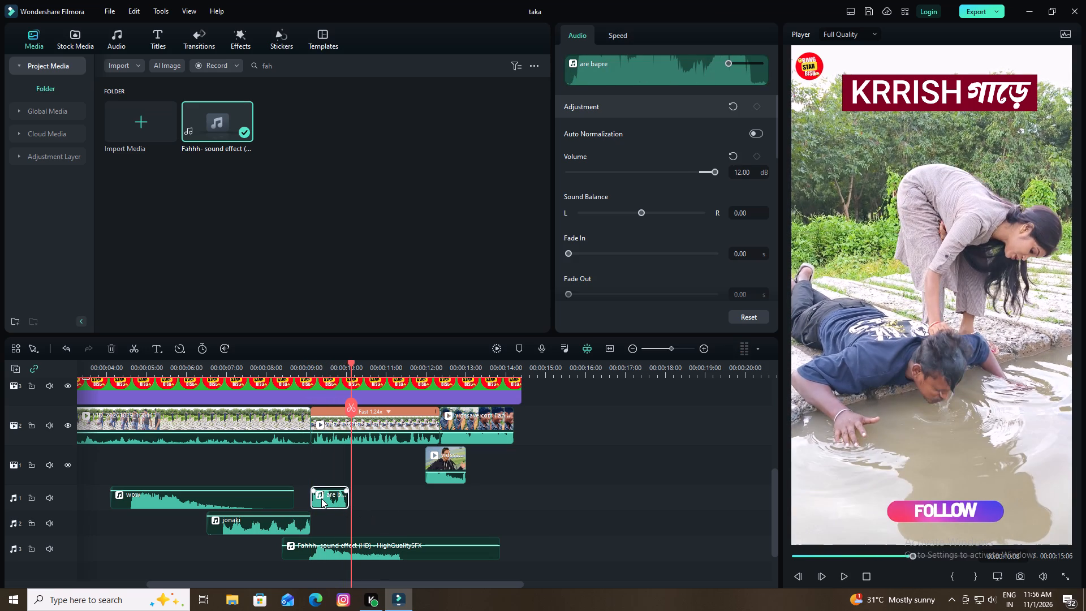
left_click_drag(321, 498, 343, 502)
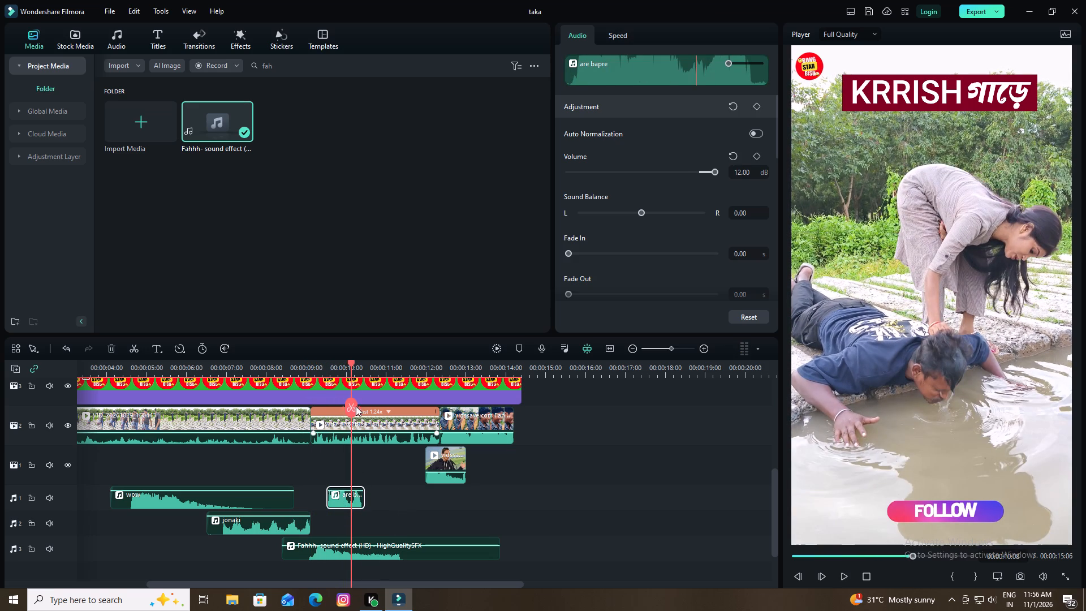
Move the are bapre sound to audio track 3 directly before the Fahhh clip, and play from 00:00:07:47 to check it.
left_click_drag(351, 361, 258, 383)
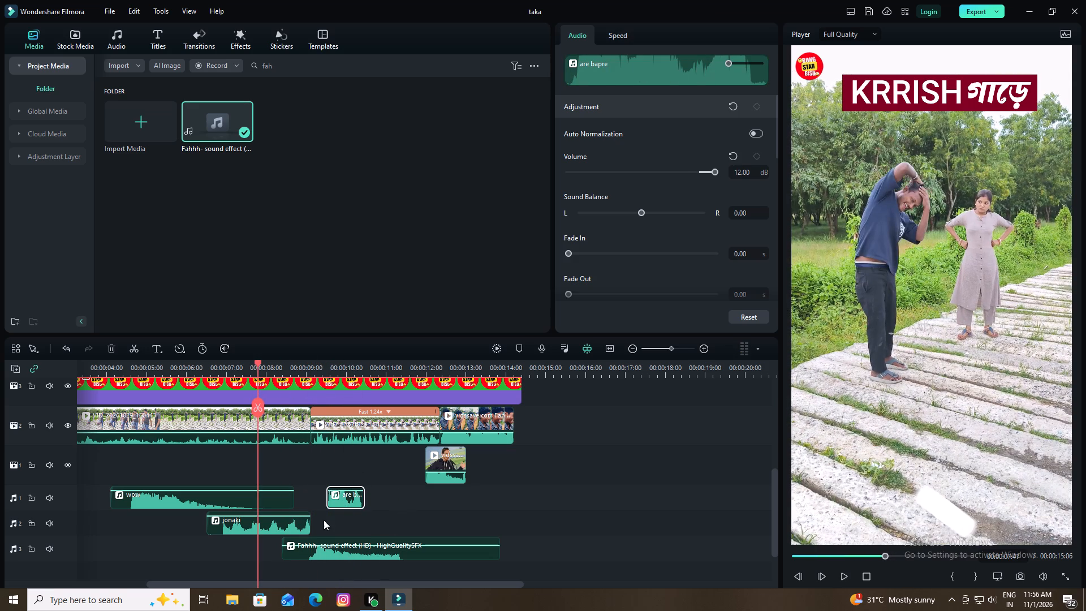
left_click_drag(333, 502, 245, 552)
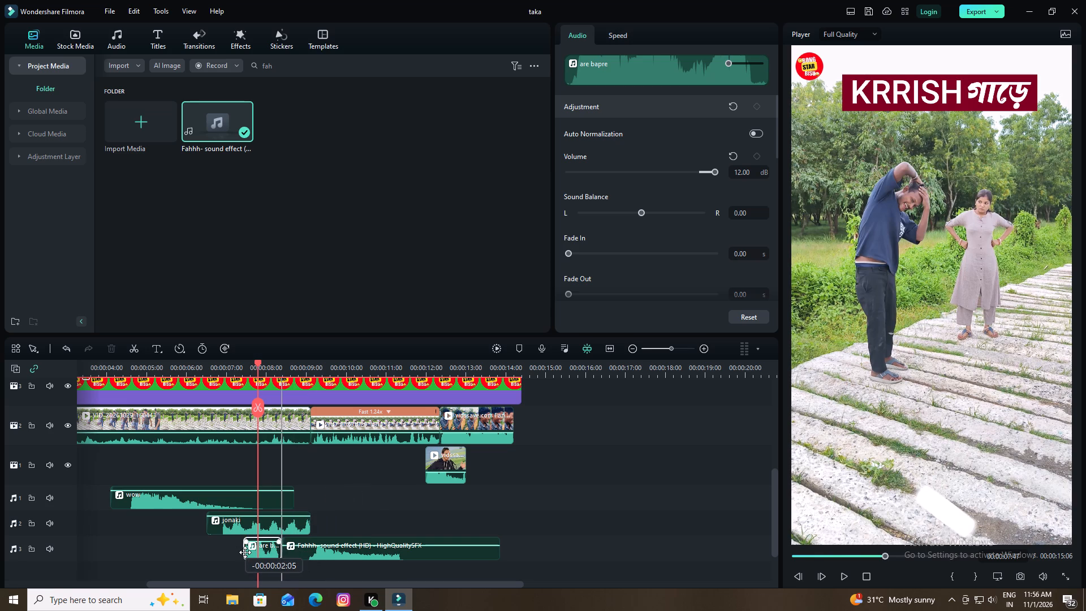
left_click_drag(245, 552, 244, 552)
key("space")
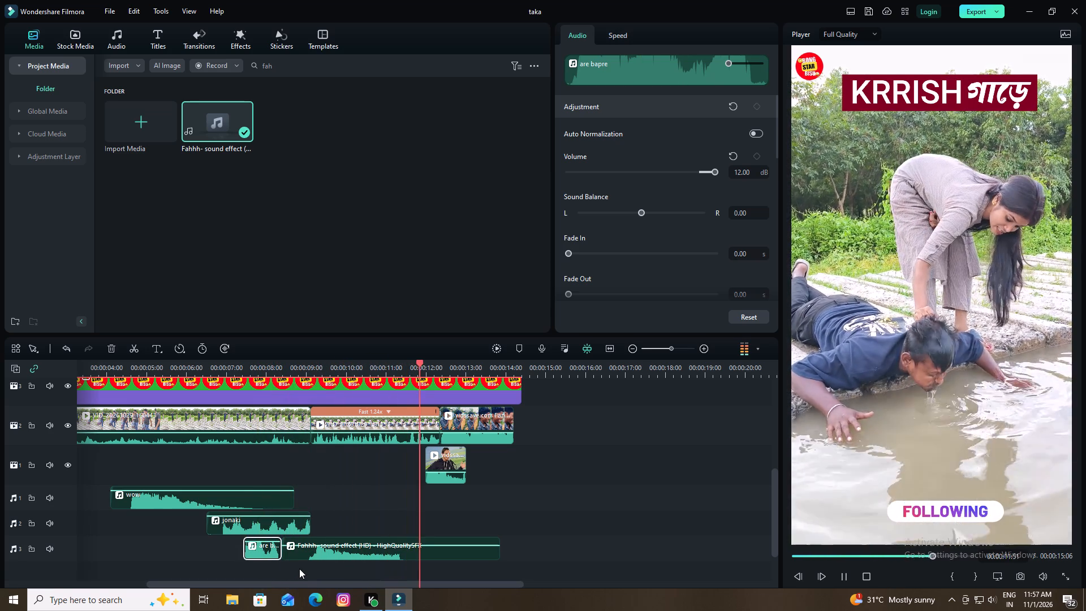
key("space")
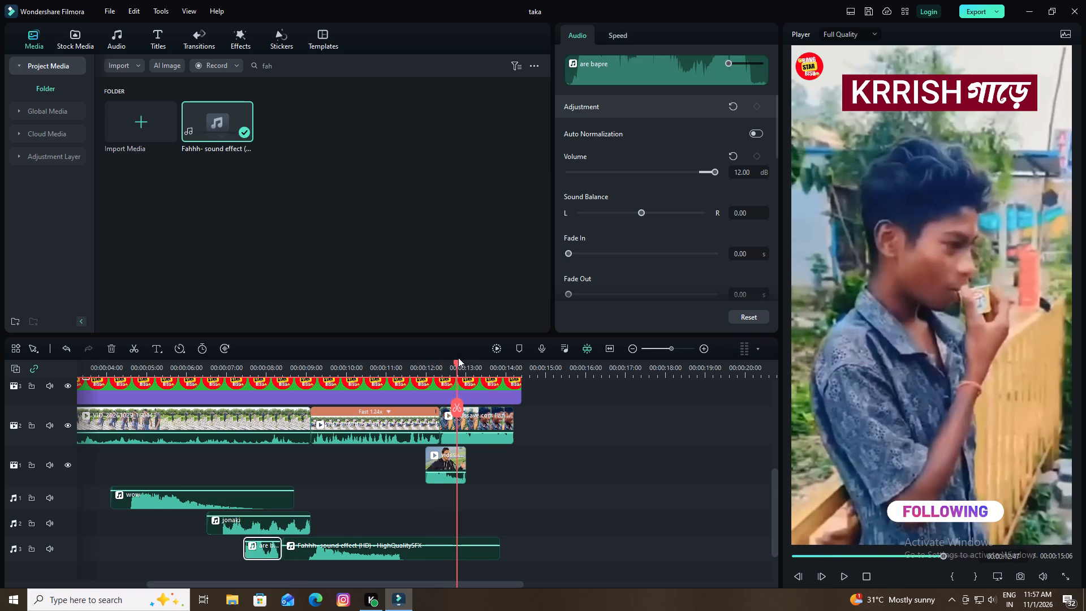
Split the Fahhh sound clip on audio track 3 at 00:00:09:03 and delete the part before the cut.
left_click_drag(455, 363, 308, 384)
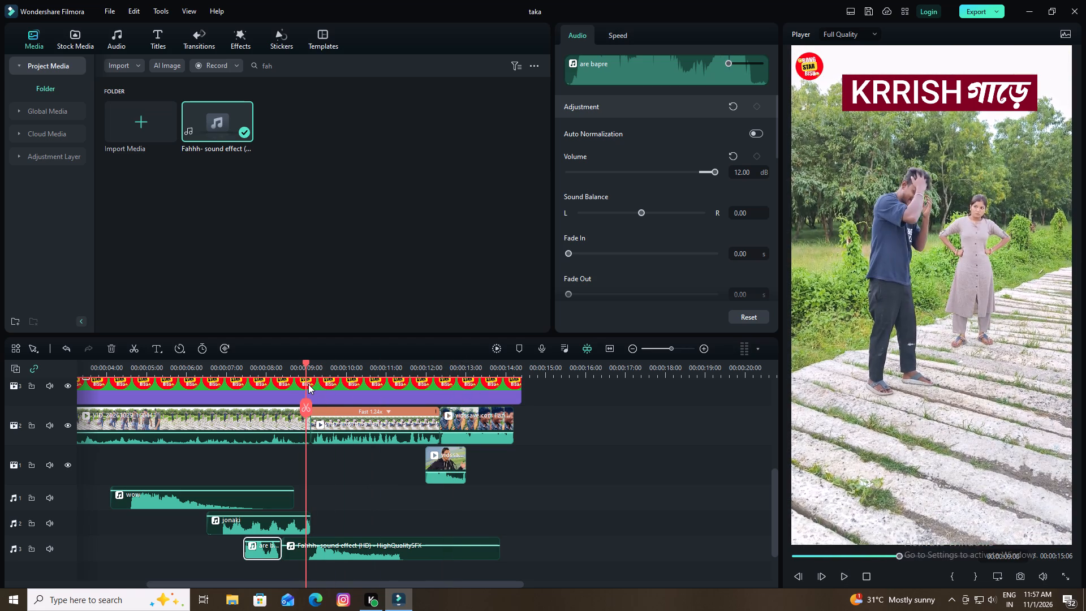
left_click_drag(308, 384, 308, 385)
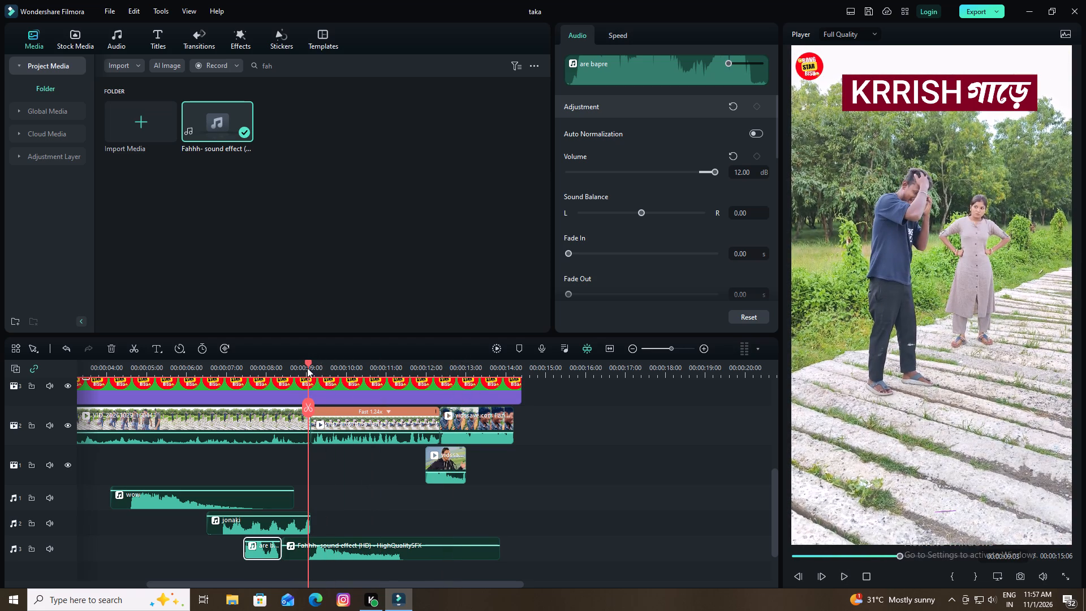
left_click(295, 552)
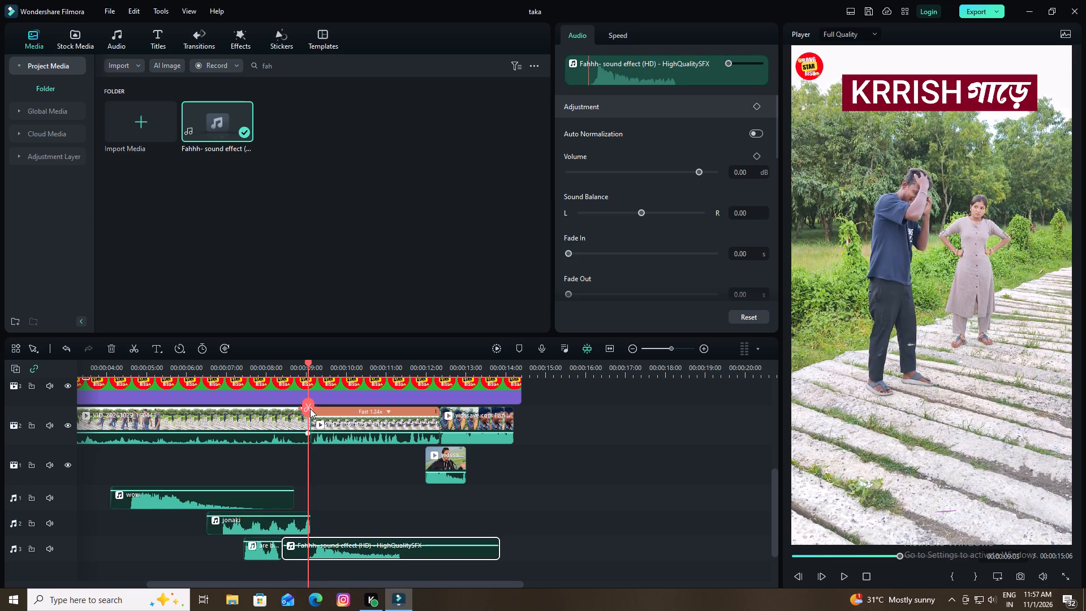
left_click(310, 408)
left_click(299, 554)
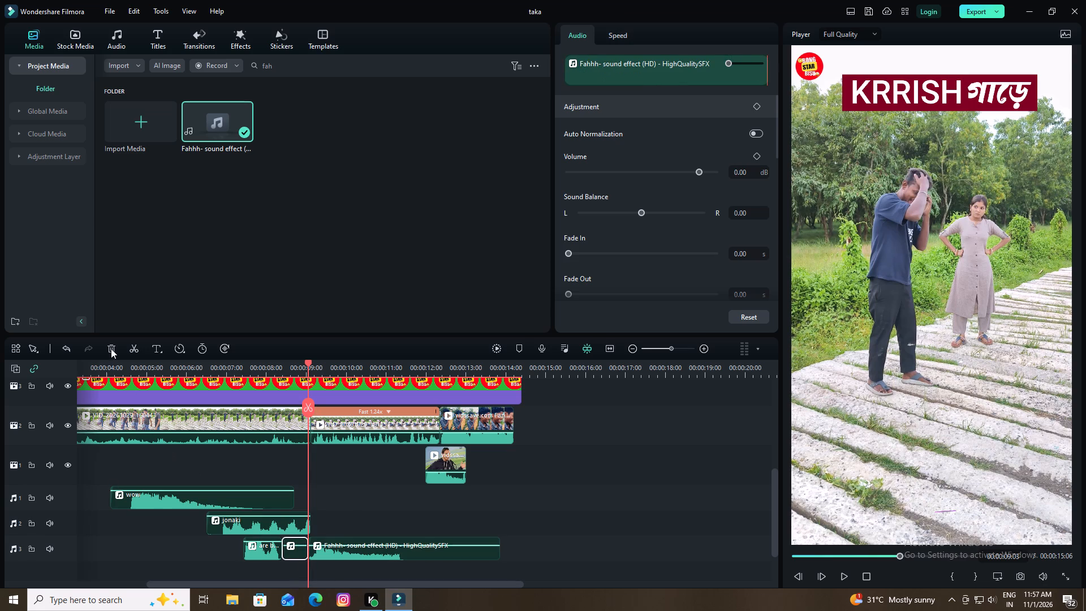
left_click(107, 349)
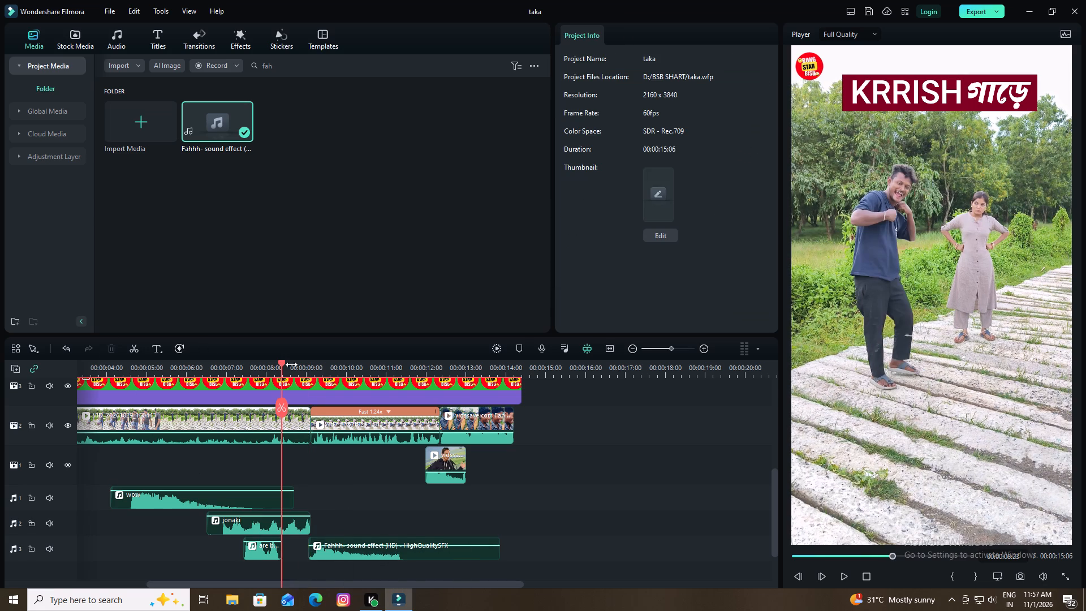
Shift the remaining Fahhh clip on audio track 3 to start at about 00:00:09:00, and play it to check the timing.
left_click_drag(281, 362, 305, 375)
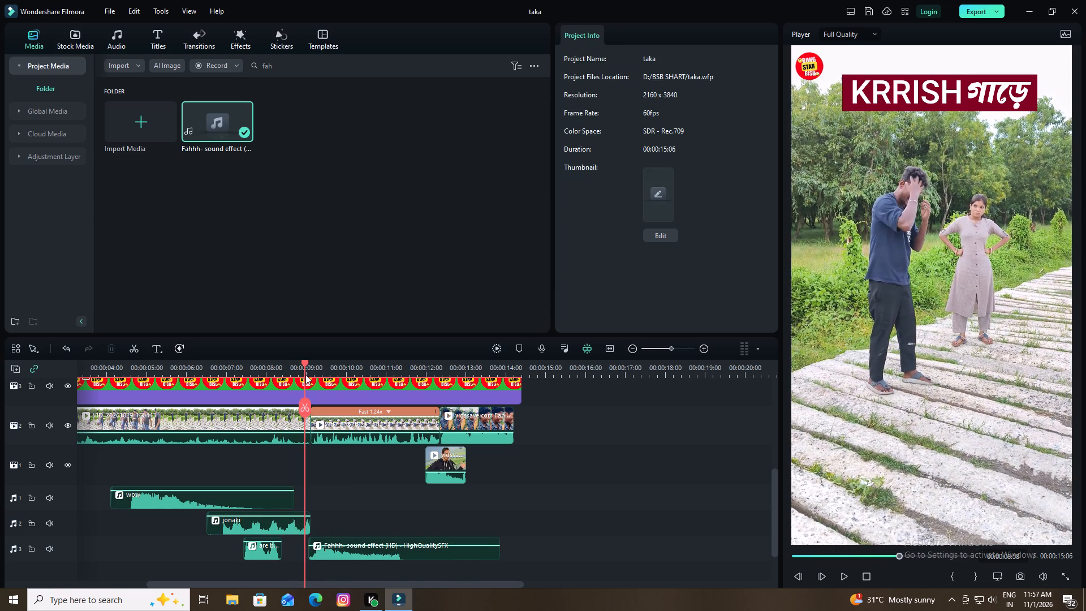
left_click_drag(305, 375, 307, 376)
left_click_drag(342, 556, 330, 556)
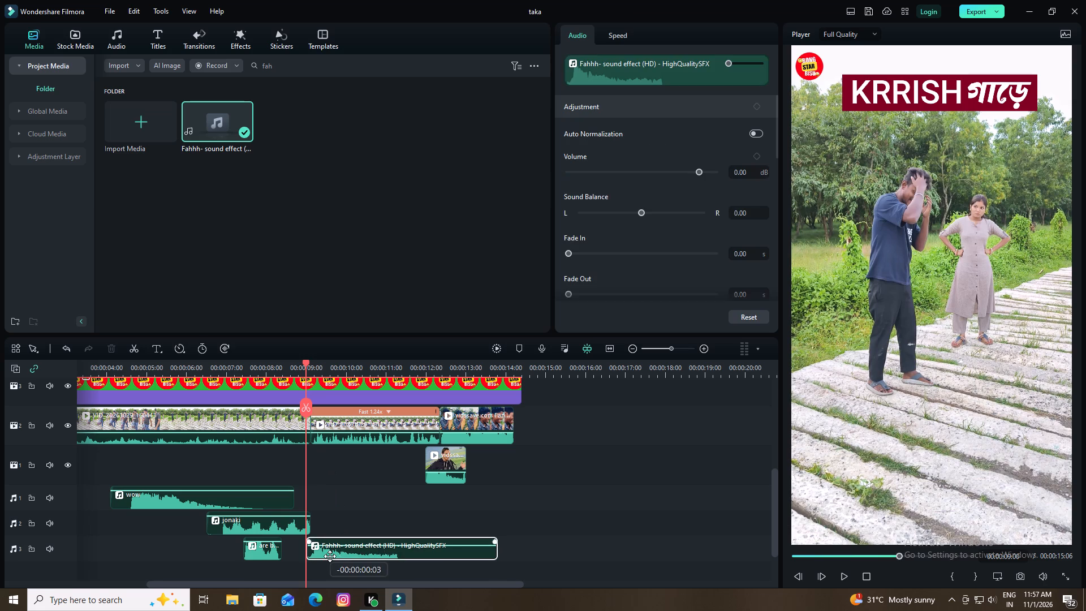
left_click_drag(330, 556, 329, 556)
key("space")
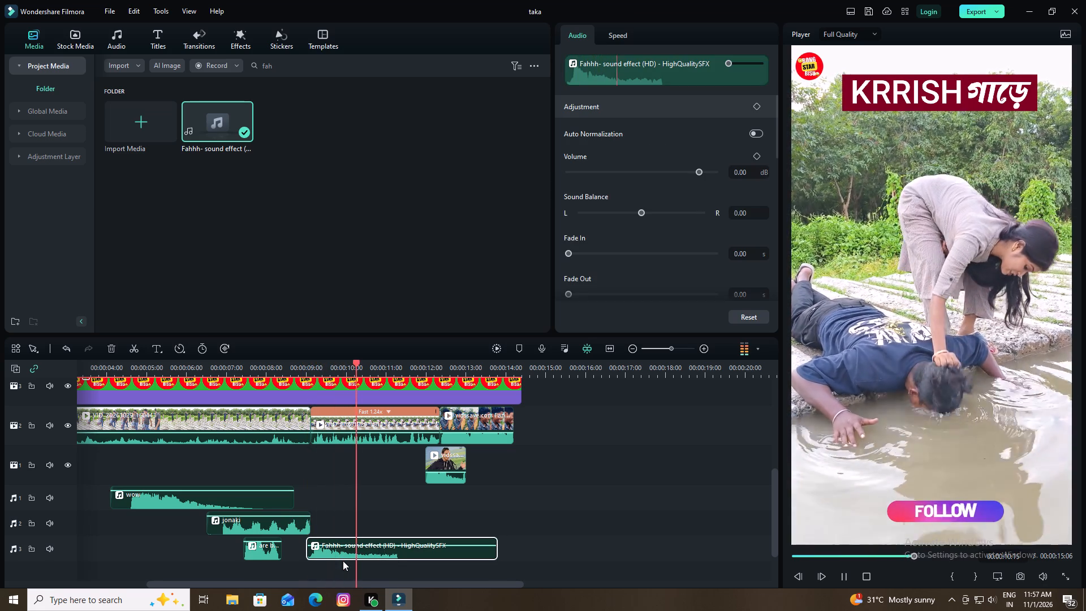
key("space")
Raise the Fahhh clip's volume to 12 dB, and play from early in the wow sound through to the end.
left_click_drag(339, 547, 340, 527)
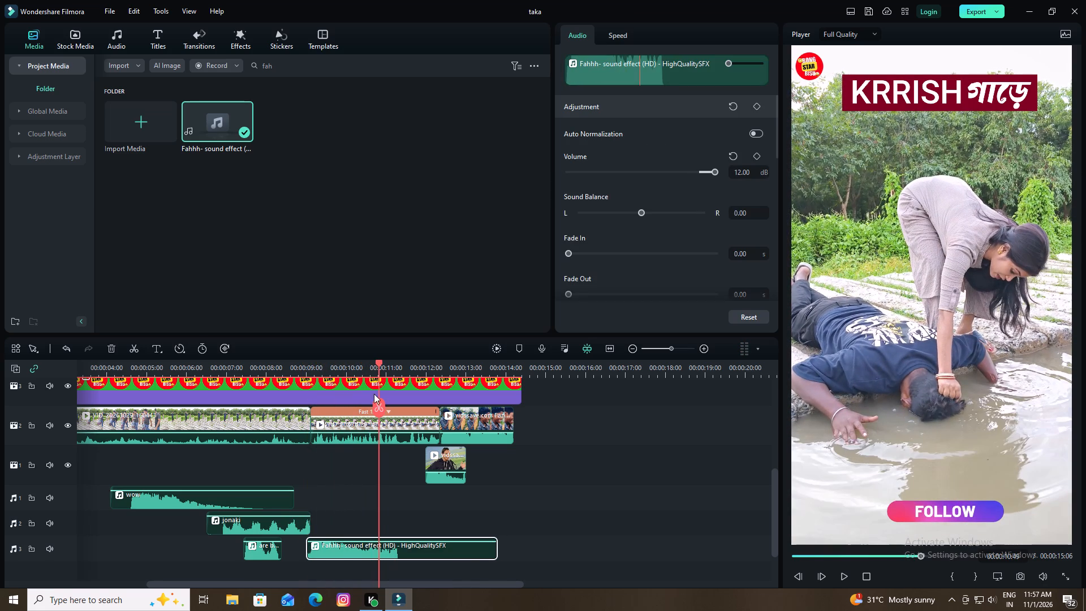
left_click_drag(378, 361, 138, 403)
key("space")
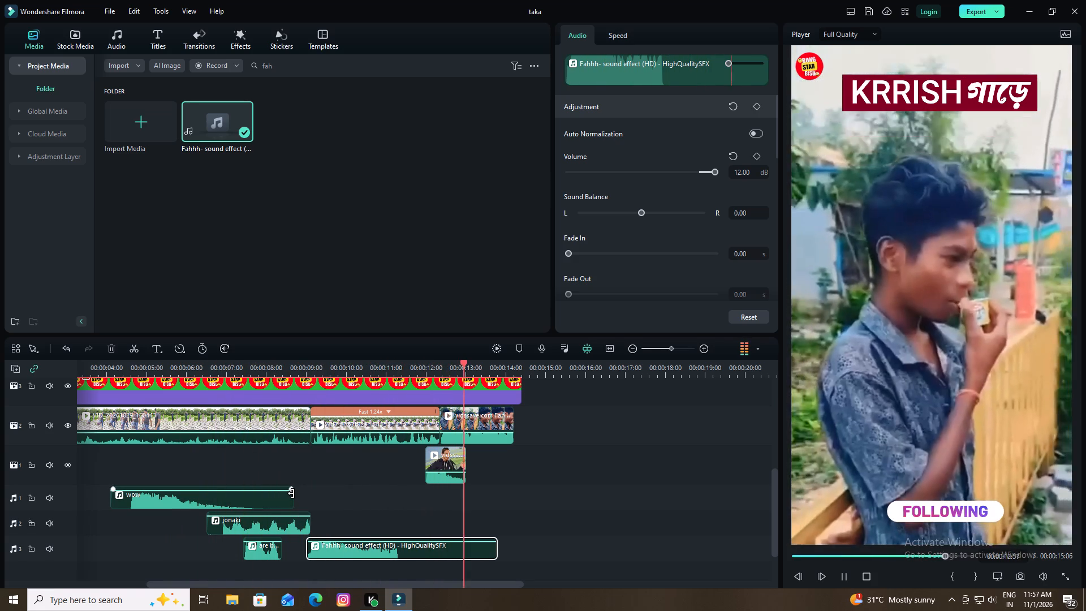
key("space")
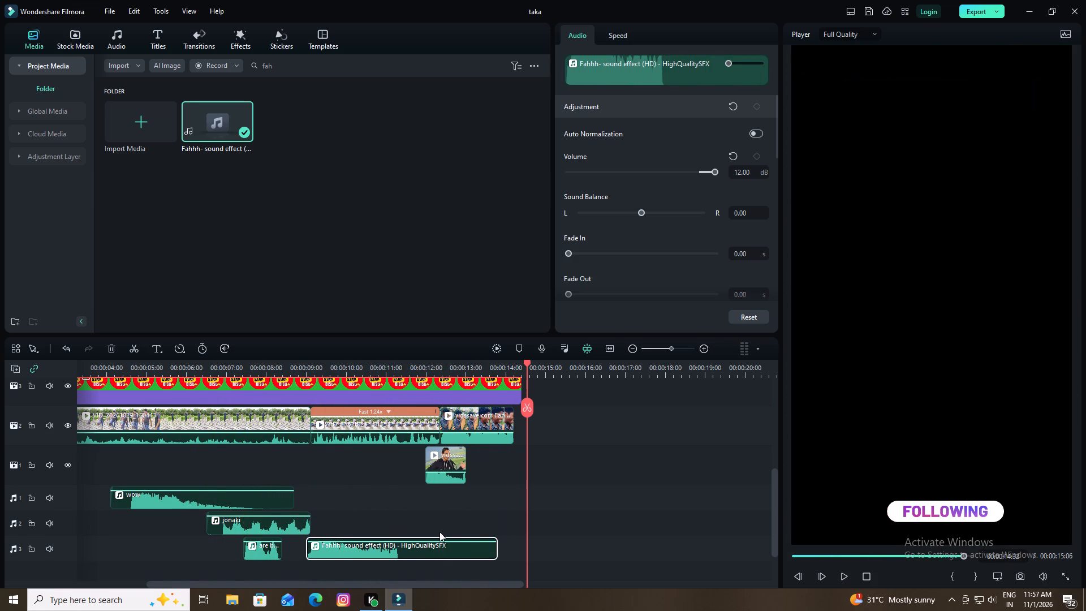
Extend the end of the last vidssave clip on video track 2 to match the end of the overlay clips above it.
scroll(482, 531, "up", 3)
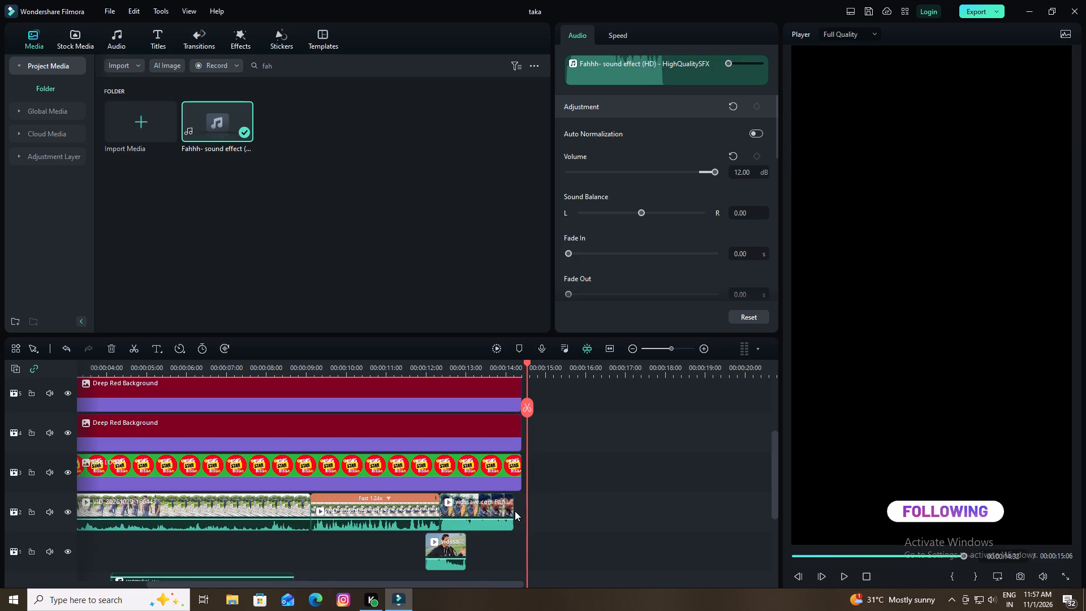
left_click_drag(514, 511, 519, 514)
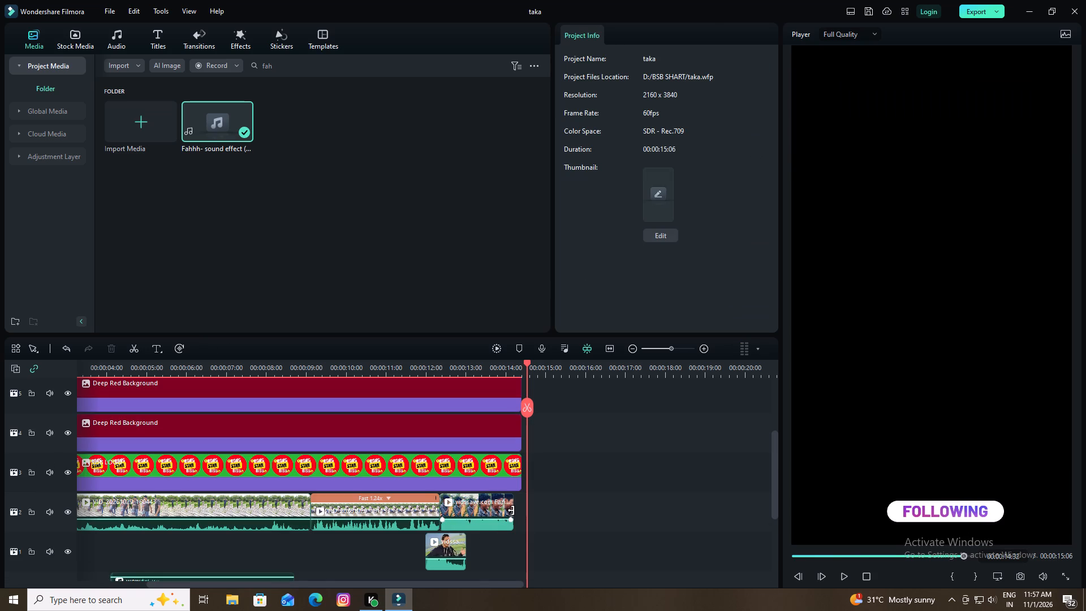
left_click_drag(511, 510, 518, 513)
Open the KRRISH title on track 7 for editing and clear all of its existing text.
scroll(512, 515, "up", 2)
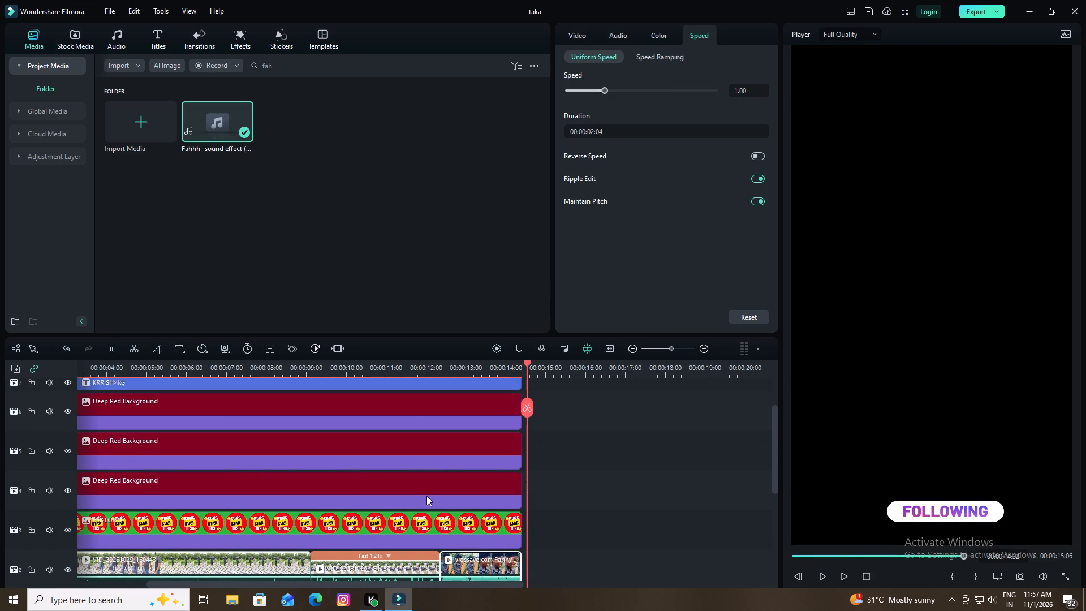
scroll(262, 452, "up", 3)
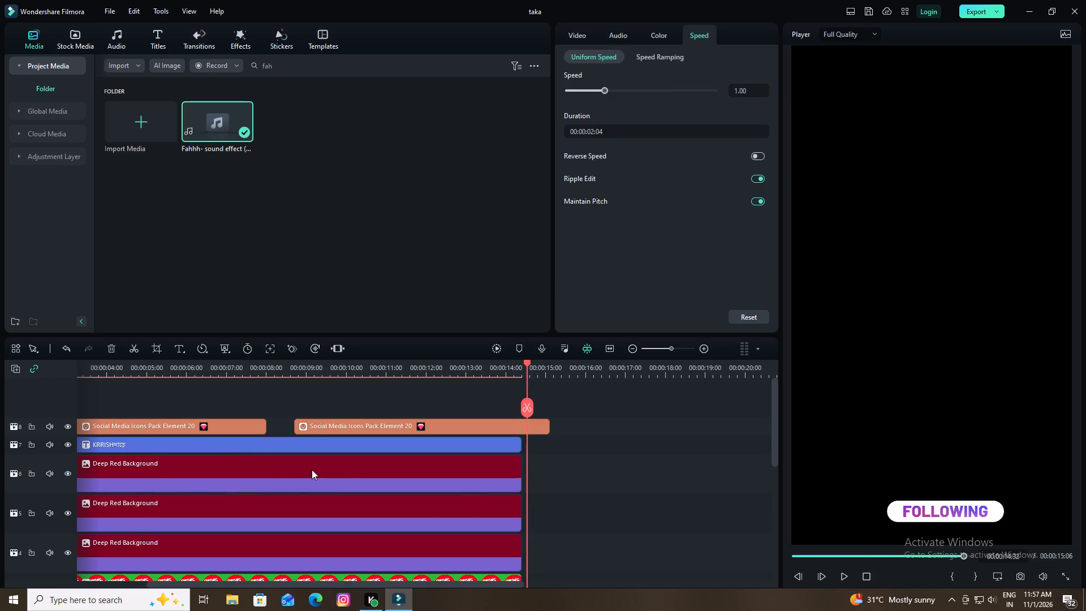
double_click(196, 447)
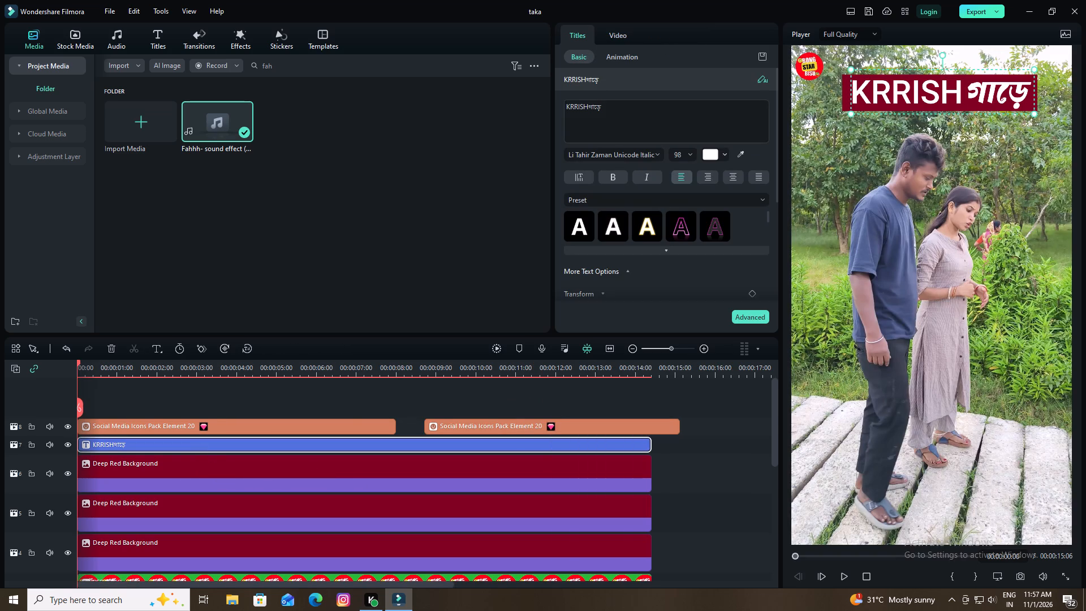
left_click(615, 106)
key("BackSpace")
key("BackSpace")
key("BackSpace")
key("BackSpace")
key("BackSpace")
key("BackSpace")
key("BackSpace")
key("BackSpace")
key("BackSpace")
key("BackSpace")
key("BackSpace")
key("BackSpace")
key("BackSpace")
key("BackSpace")
key("BackSpace")
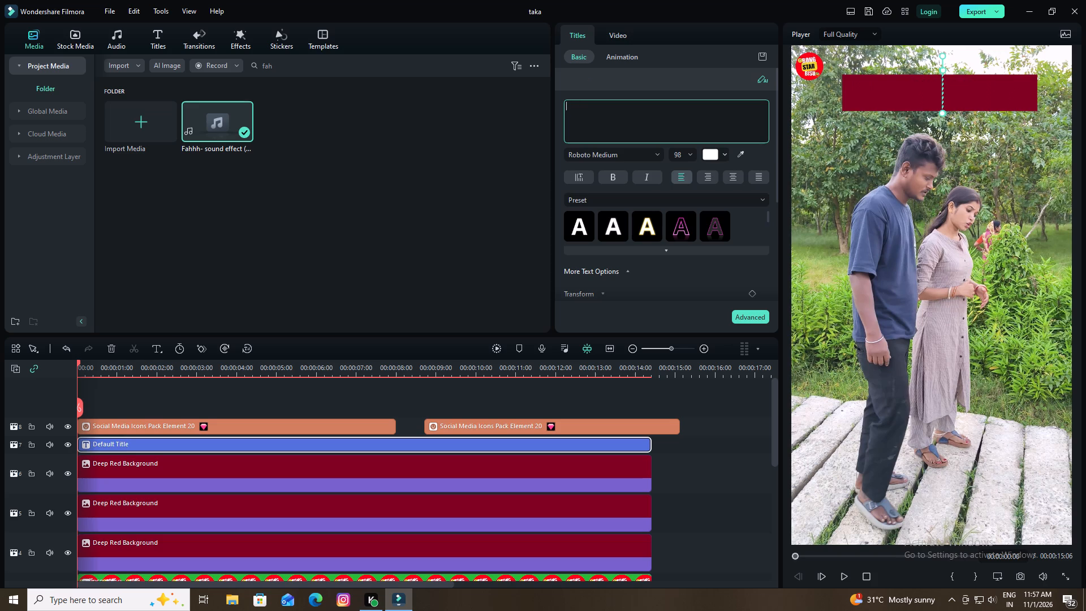
Switch the keyboard input to Bangla Phonetic and enter বউ as the first word of the title.
left_click(1014, 599)
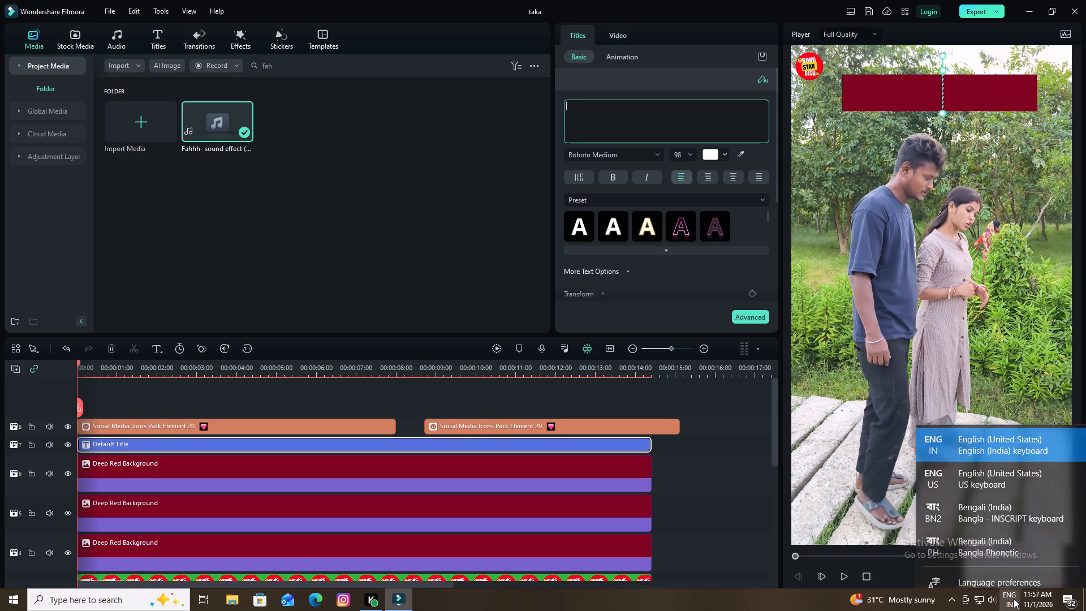
left_click(994, 535)
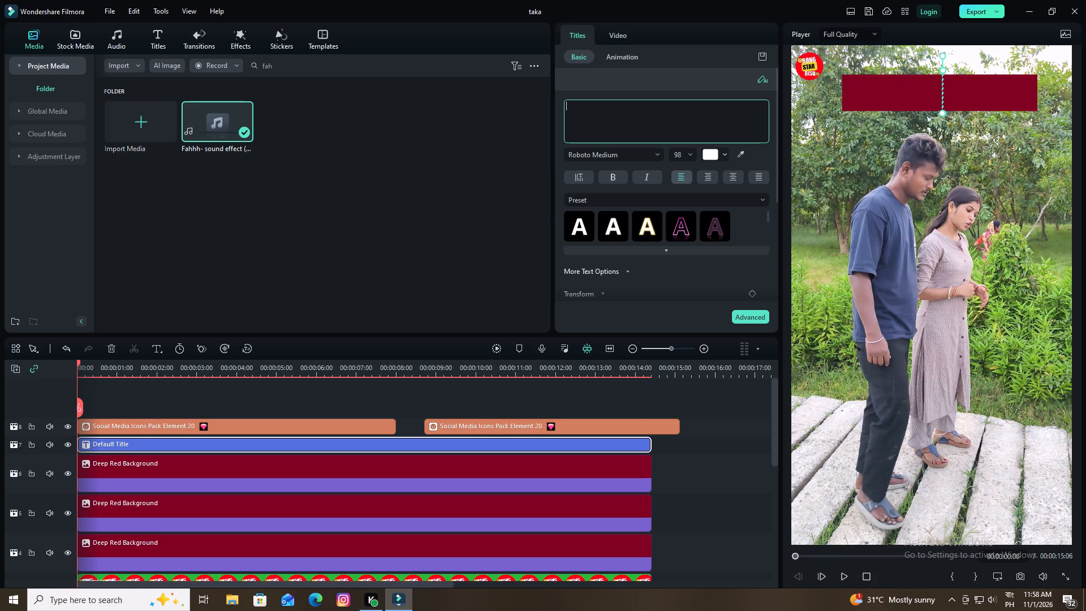
key("b")
key("o")
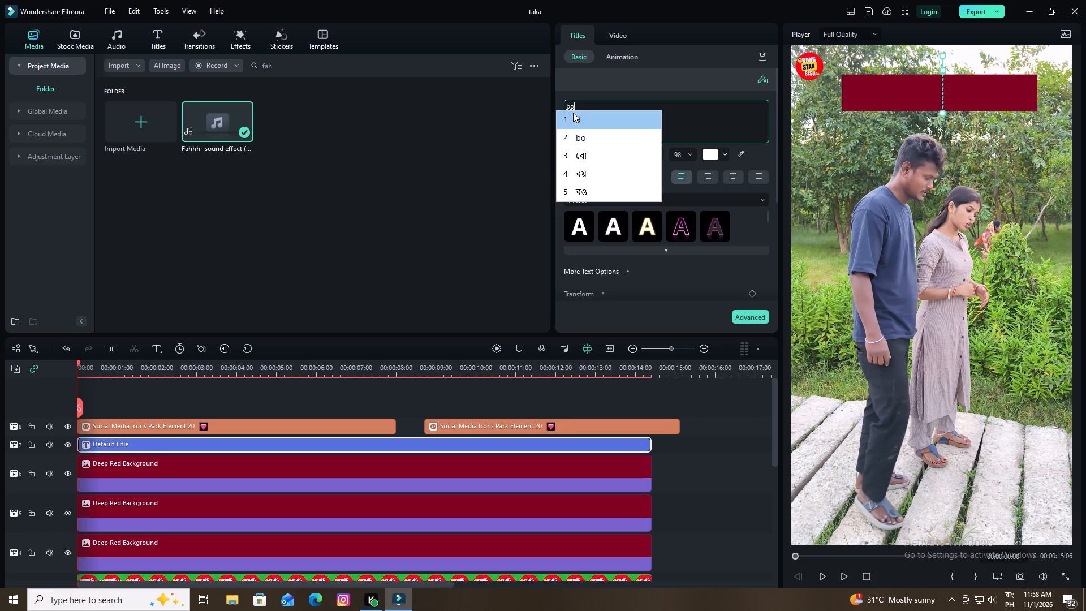
key("w")
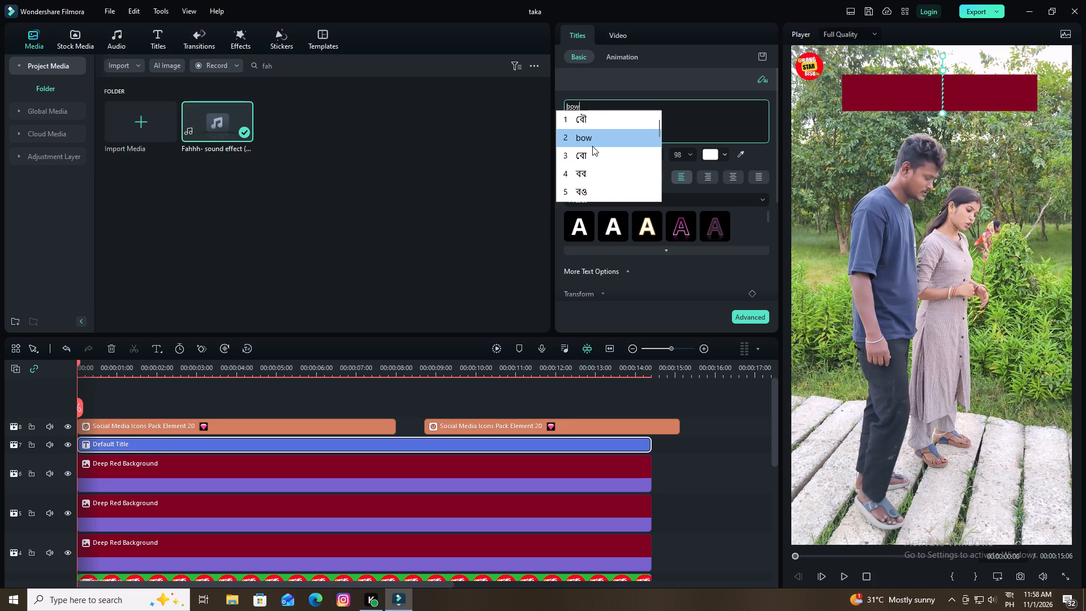
key("BackSpace")
key("BackSpace")
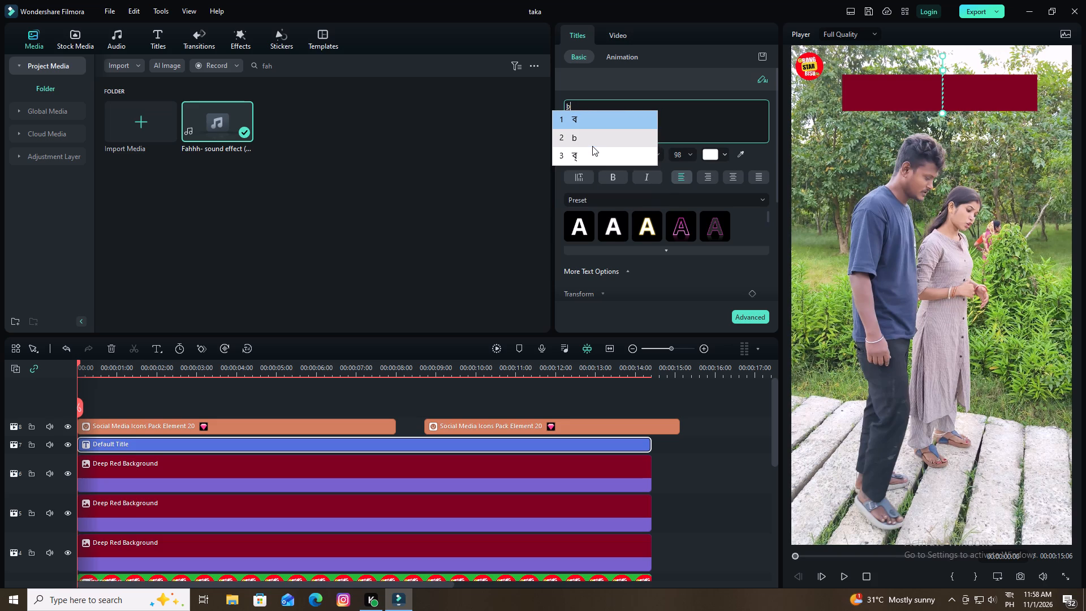
key("o")
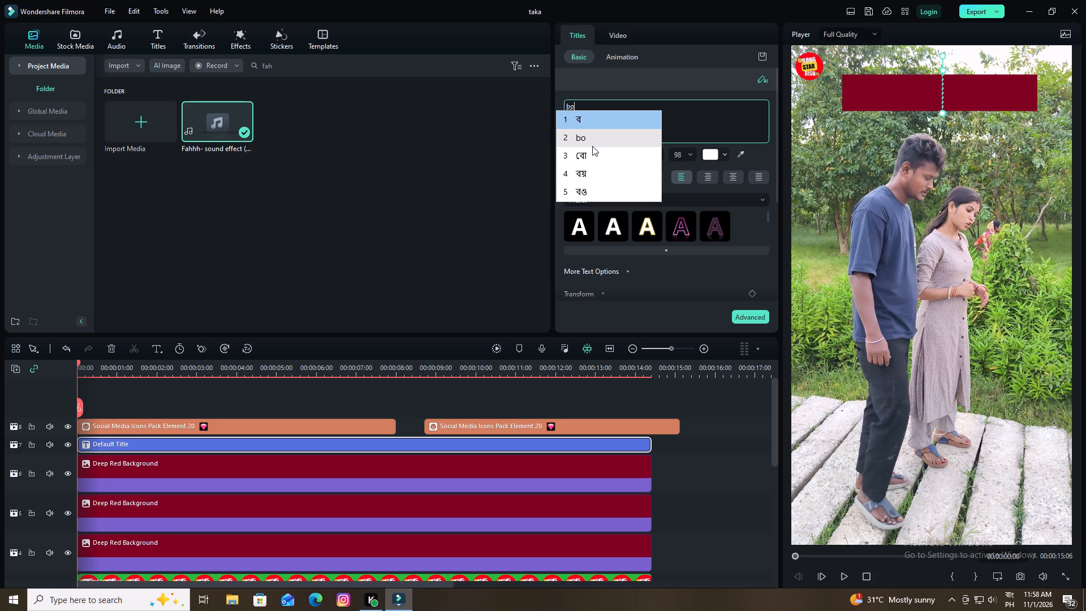
key("u")
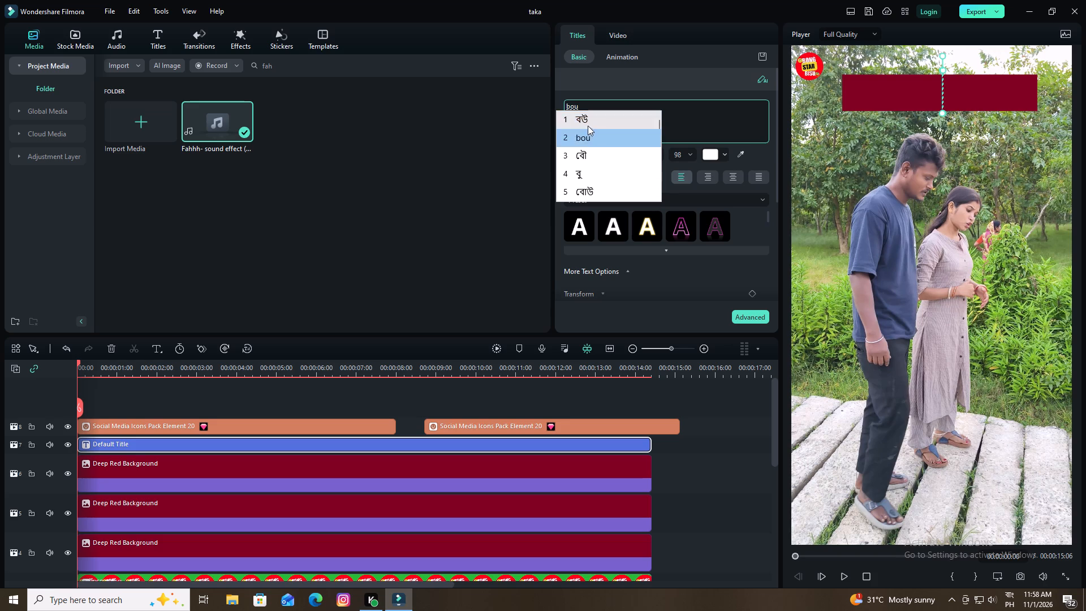
left_click(587, 121)
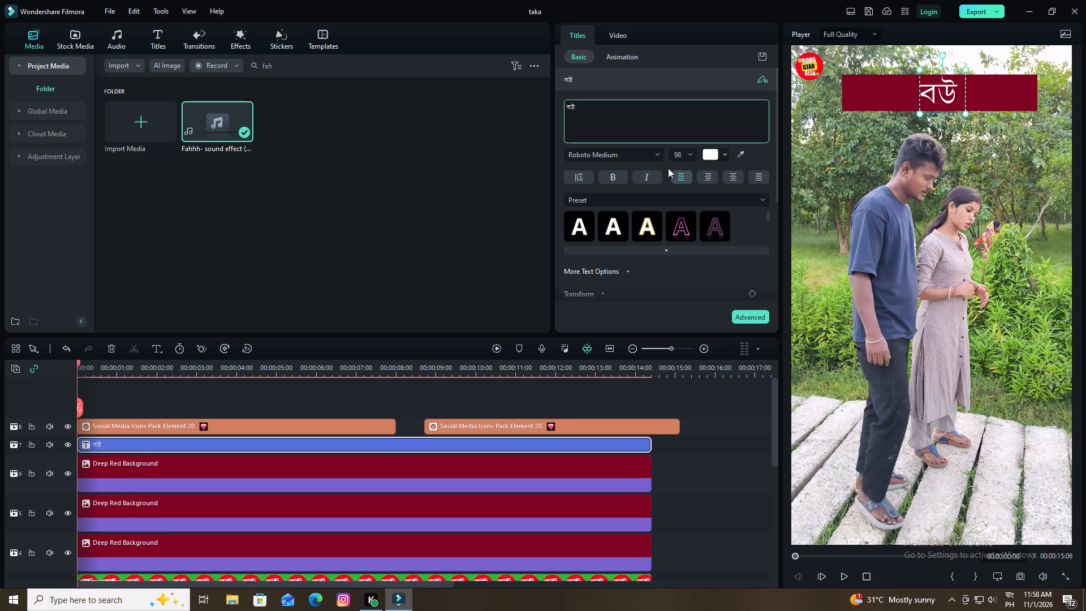
Save the project.
left_click(867, 16)
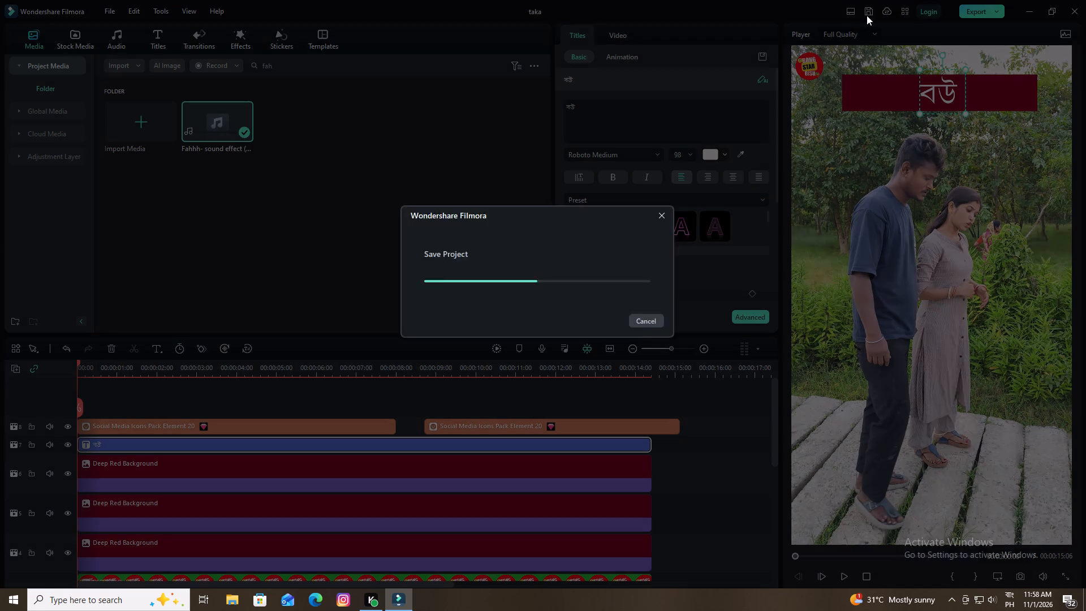
Continue the title text after বউ with the Bengali words ছাড়া অন্য.
left_click(585, 108)
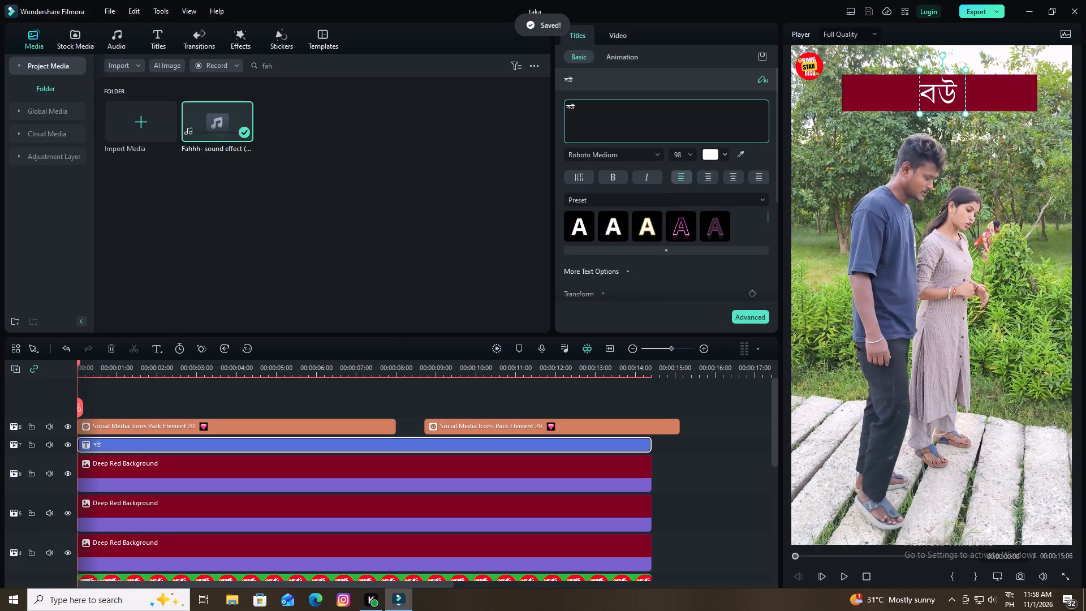
key("space")
type("ch")
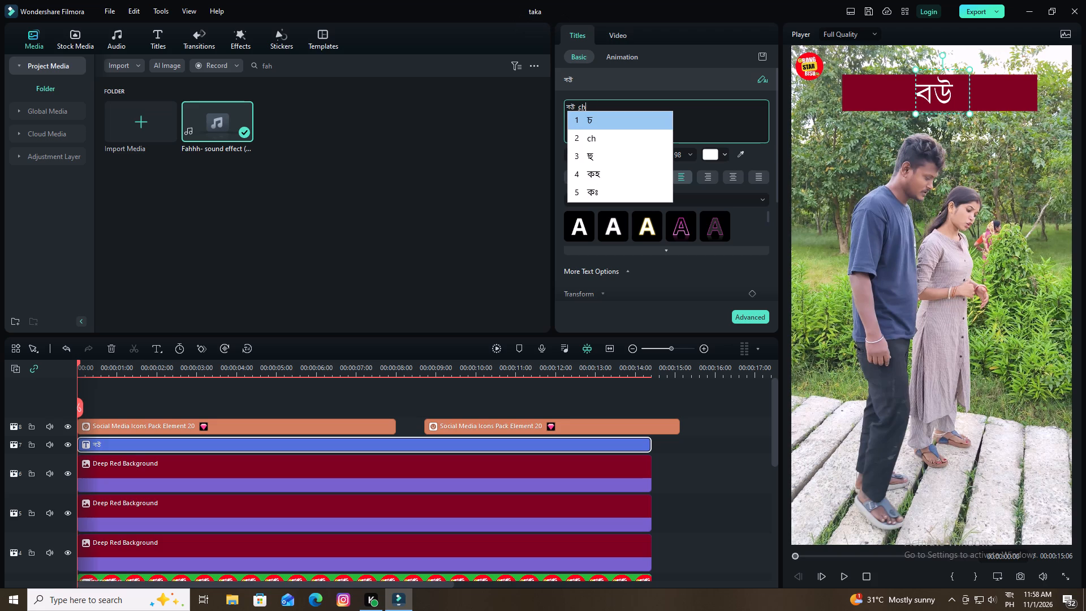
key("a")
type("ra")
left_click(589, 121)
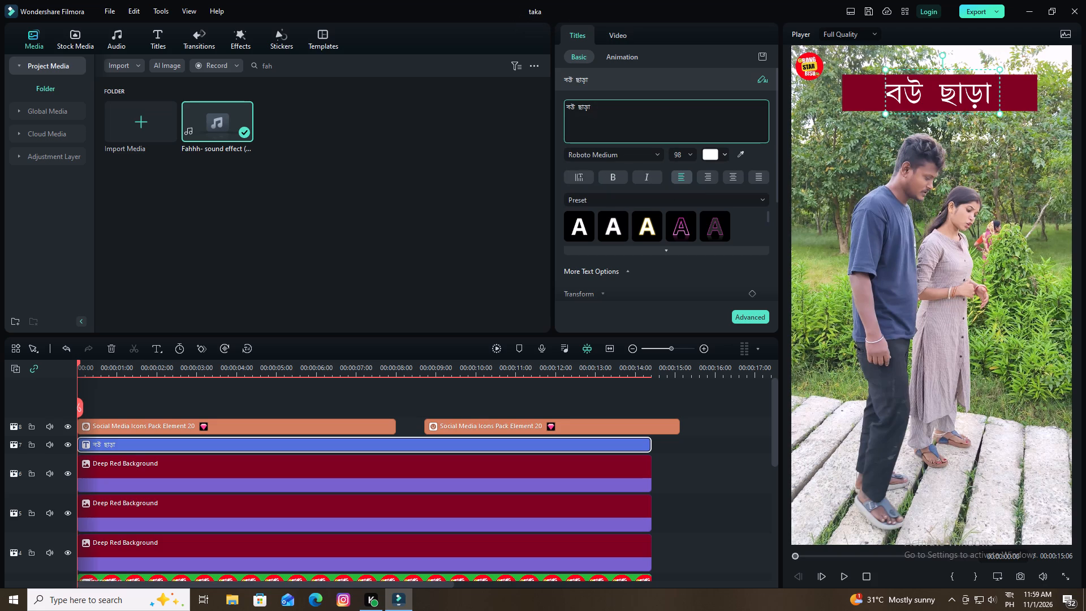
key("o")
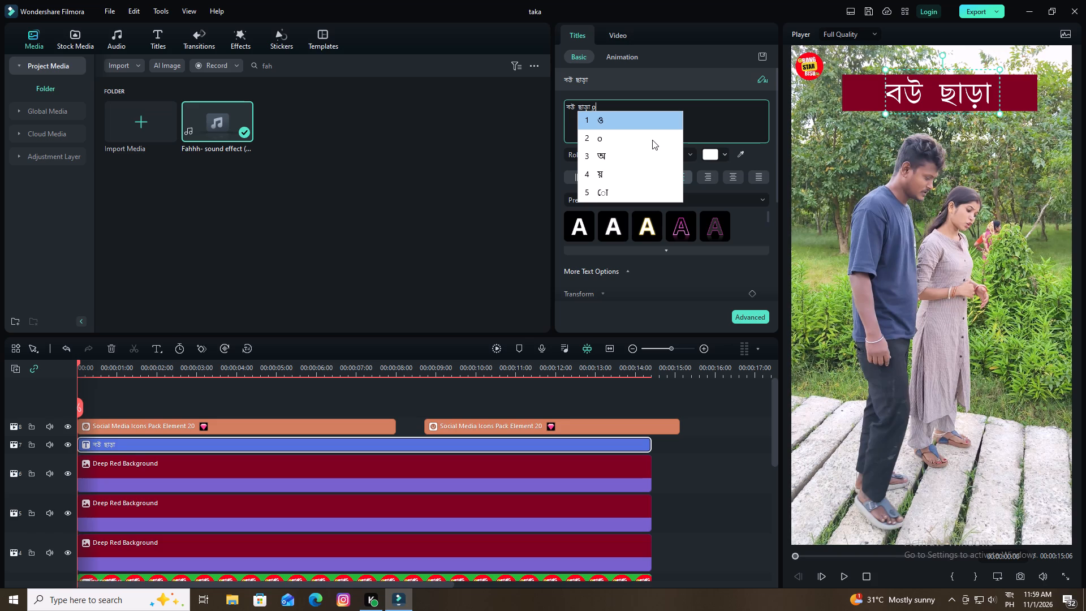
type("nn")
key("o")
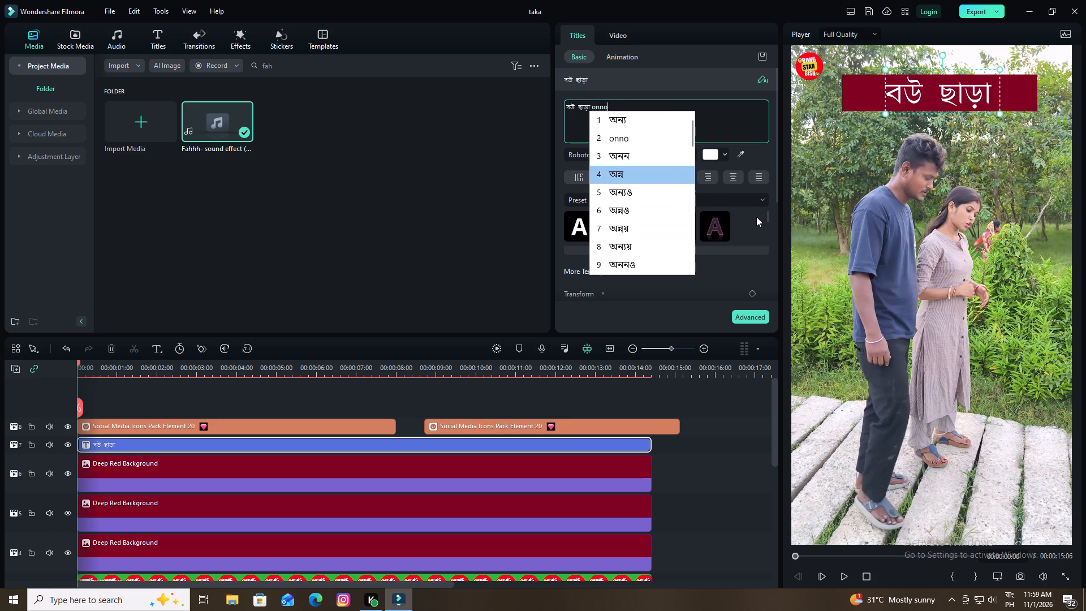
left_click(631, 124)
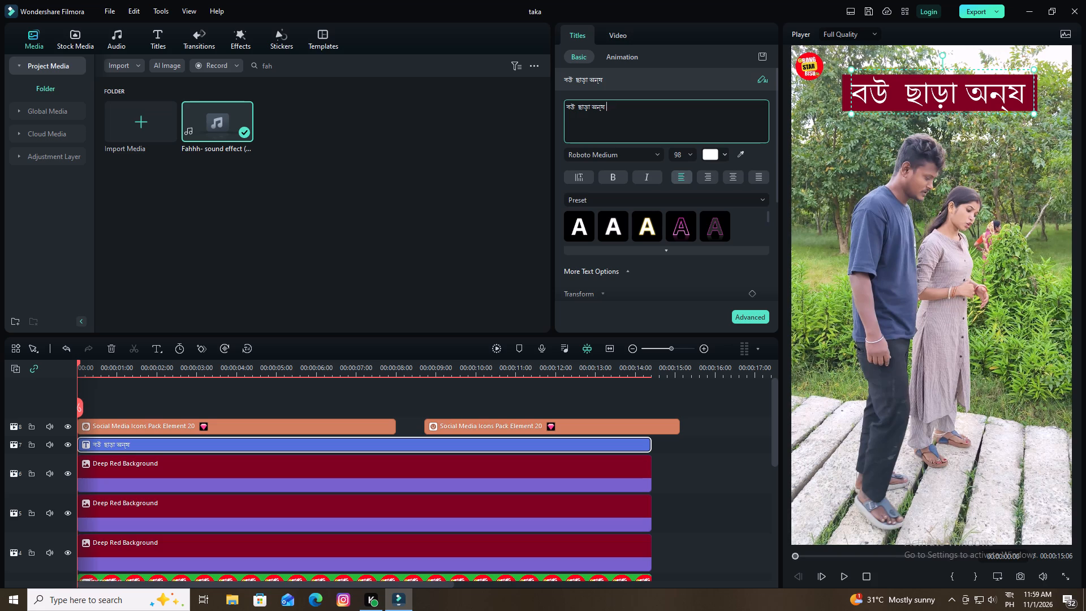
Add the Bengali word কে to the end of the title text.
key("k")
key("a")
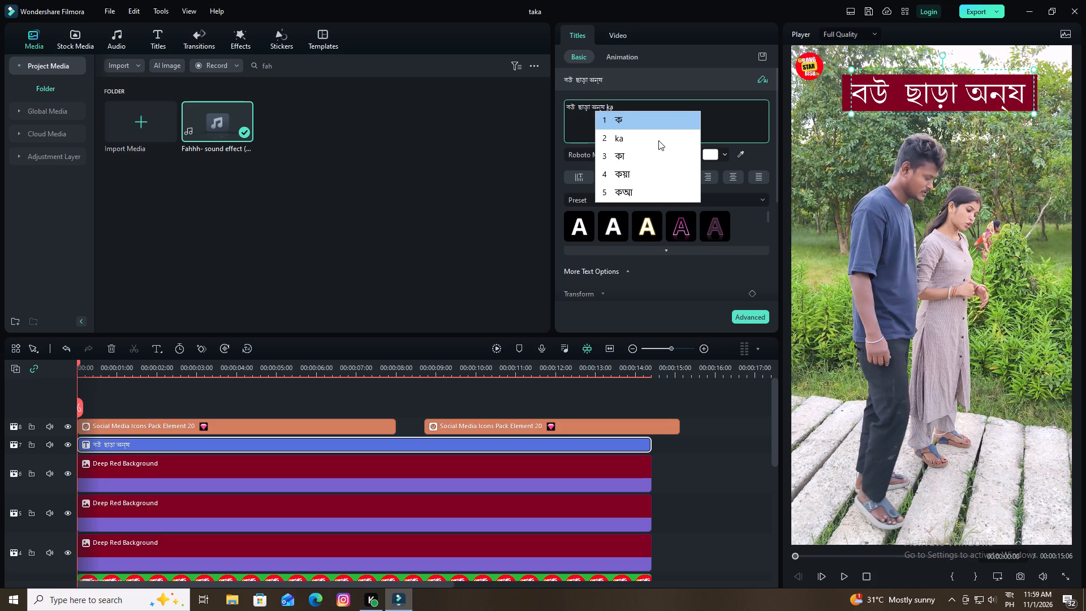
key("o")
key("w")
key("BackSpace")
key("BackSpace")
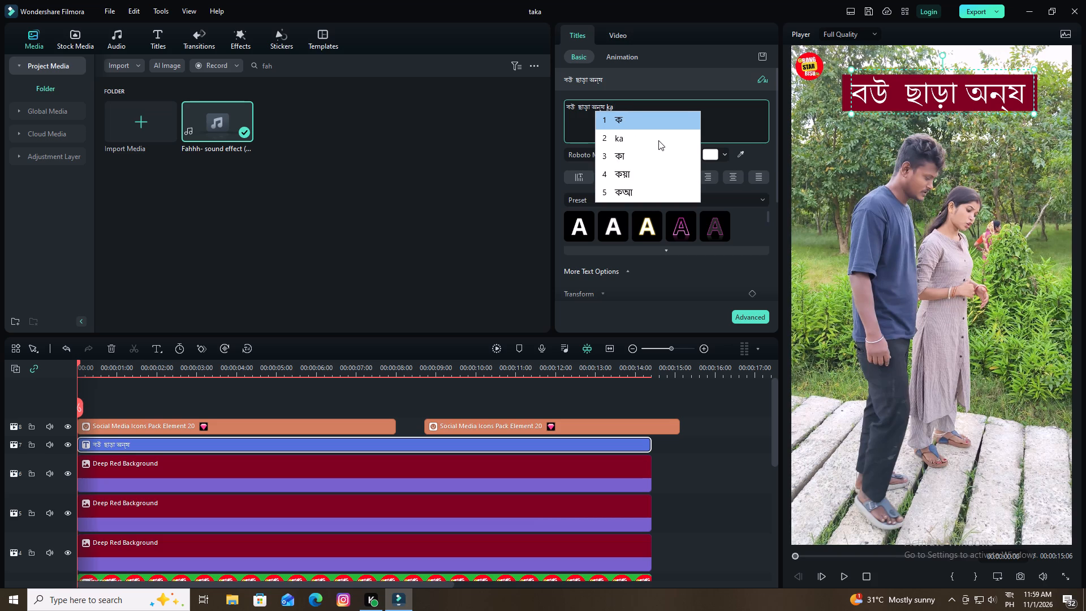
key("BackSpace")
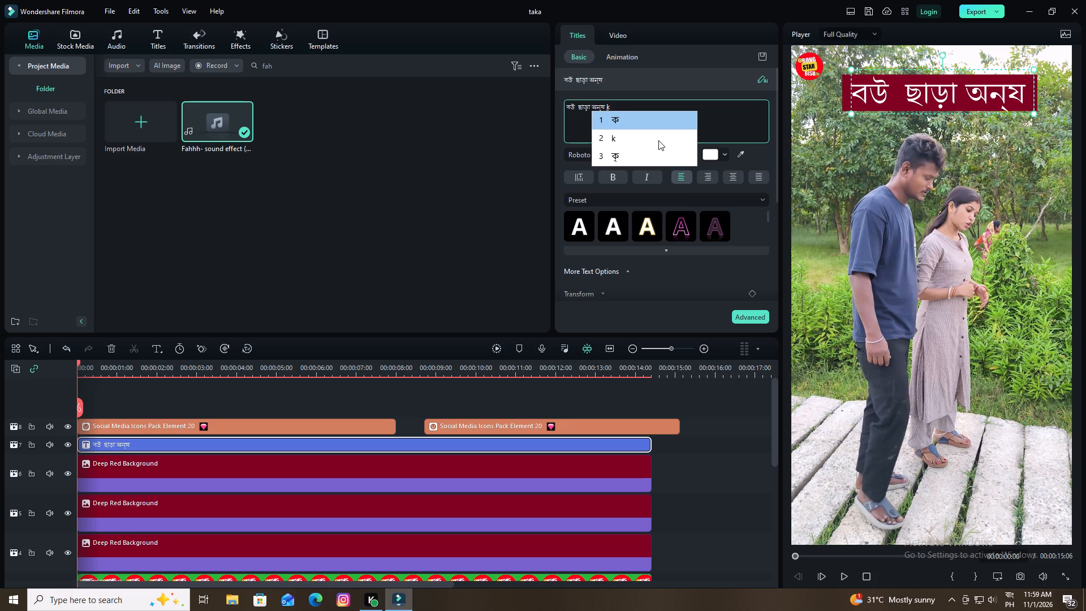
key("e")
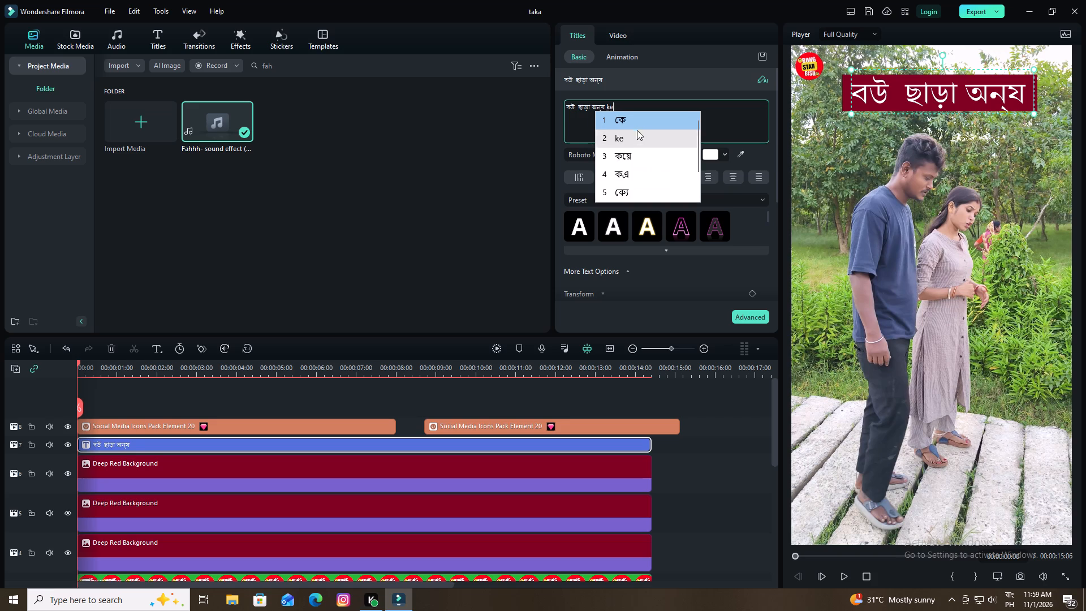
left_click(637, 123)
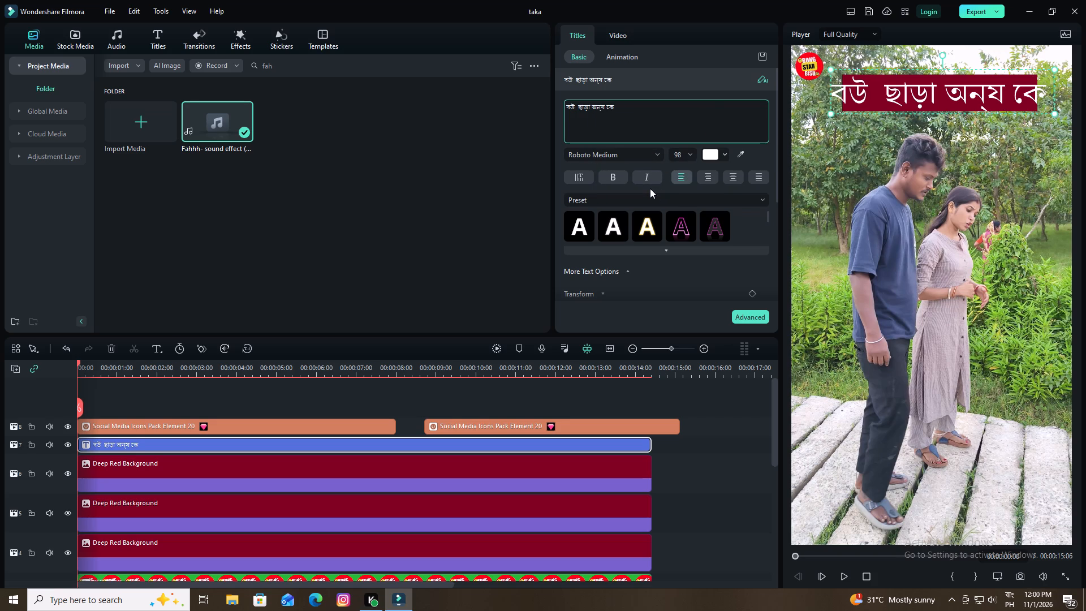
Add the Bengali word দেখলে after কে in the title text.
type("dek")
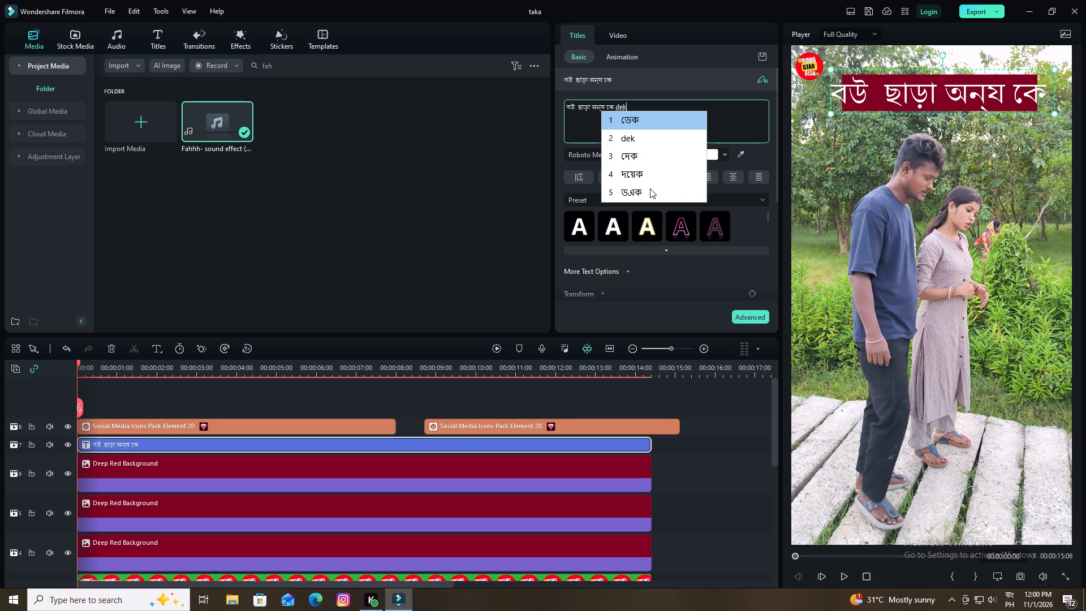
key("l")
key("e")
key("BackSpace")
key("BackSpace")
key("BackSpace")
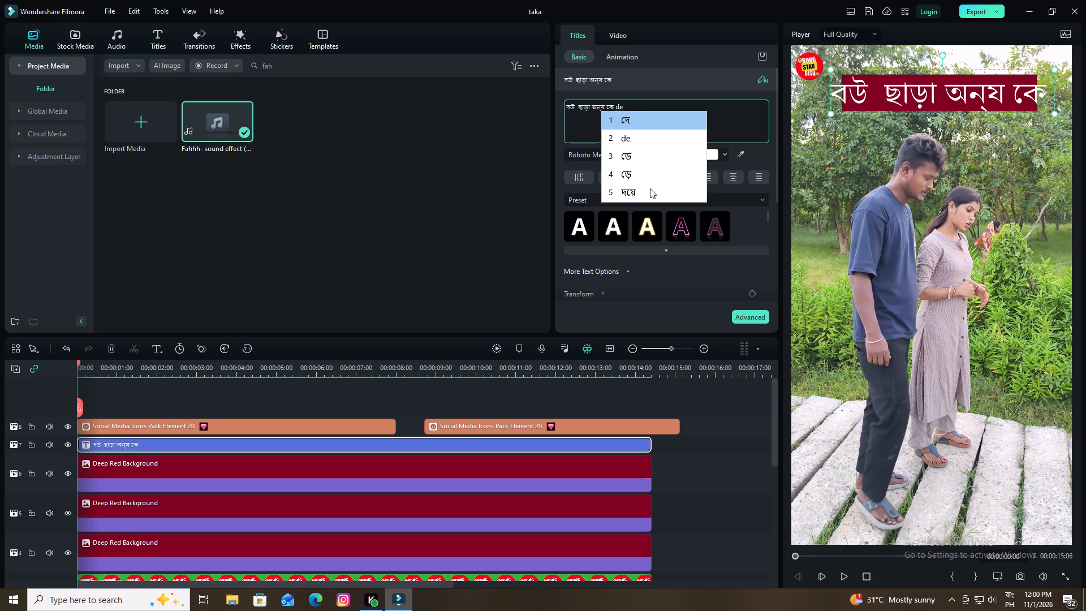
key("l")
key("e")
key("BackSpace")
key("BackSpace")
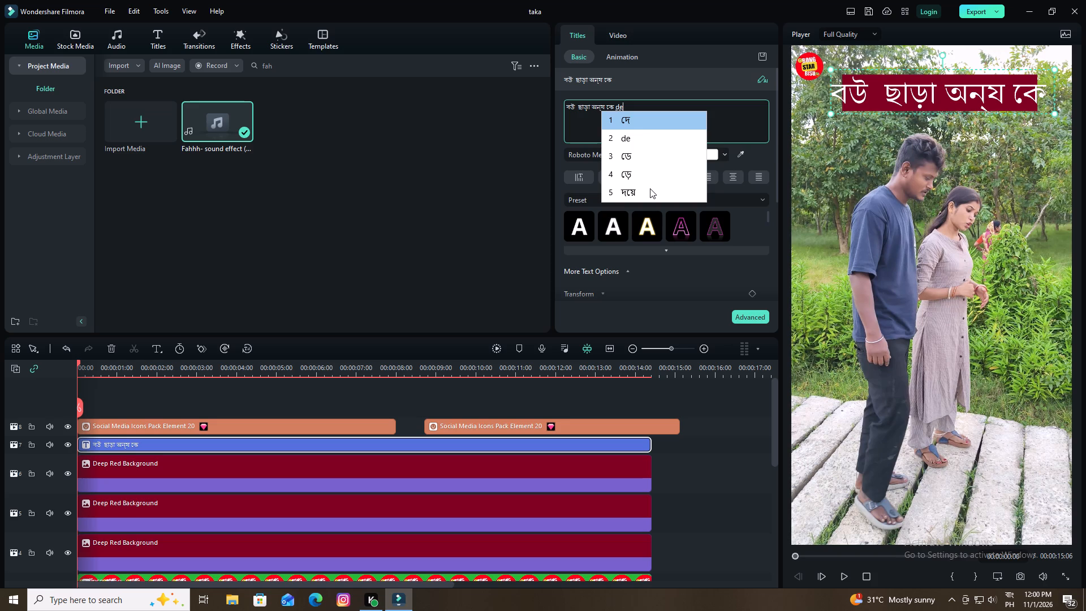
type("kh")
key("l")
key("a")
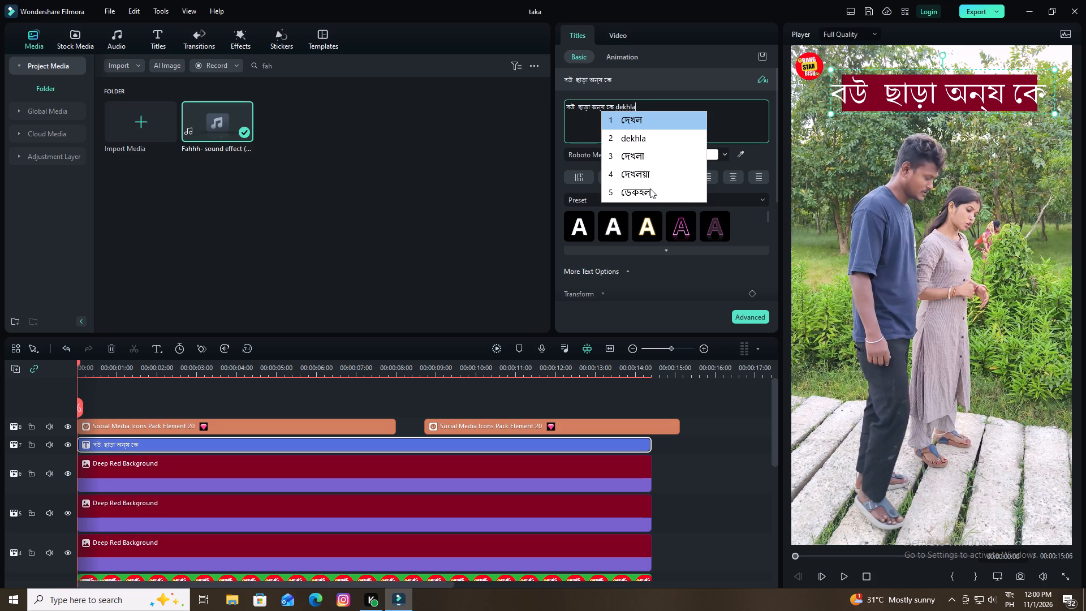
key("BackSpace")
key("e")
left_click(655, 122)
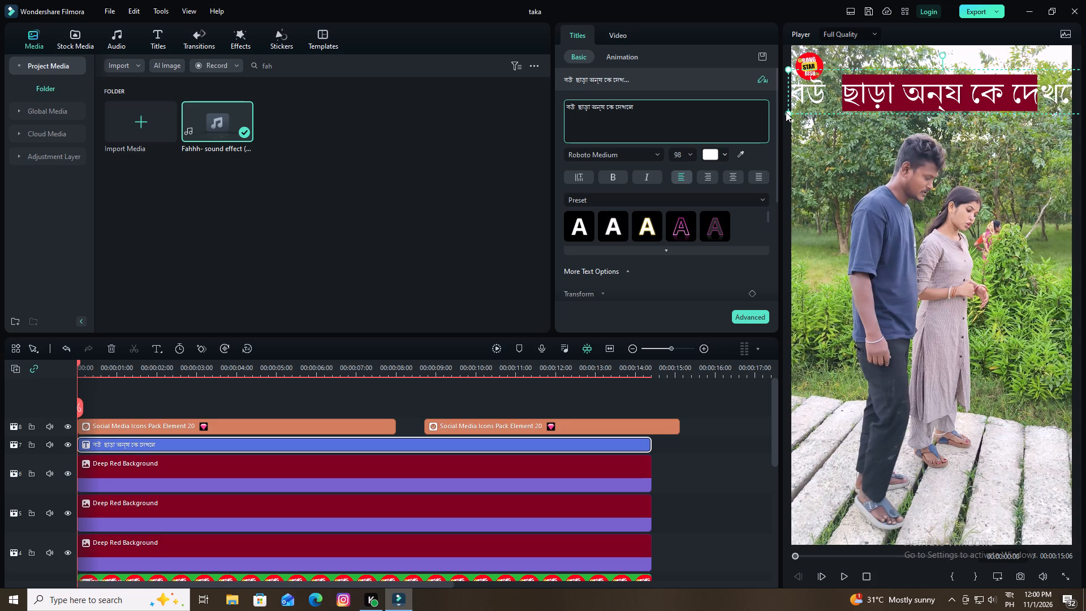
Shrink the title in the preview to font size 60 and centre it over the deep red banner.
left_click_drag(787, 115, 857, 115)
left_click_drag(787, 114, 829, 113)
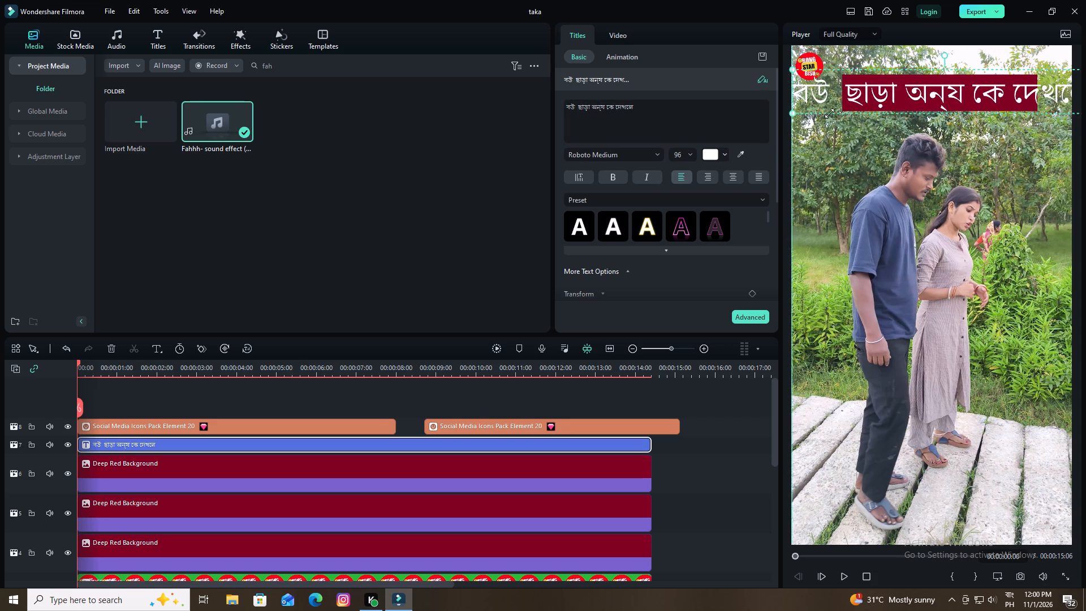
left_click_drag(829, 113, 829, 113)
left_click_drag(794, 114, 820, 110)
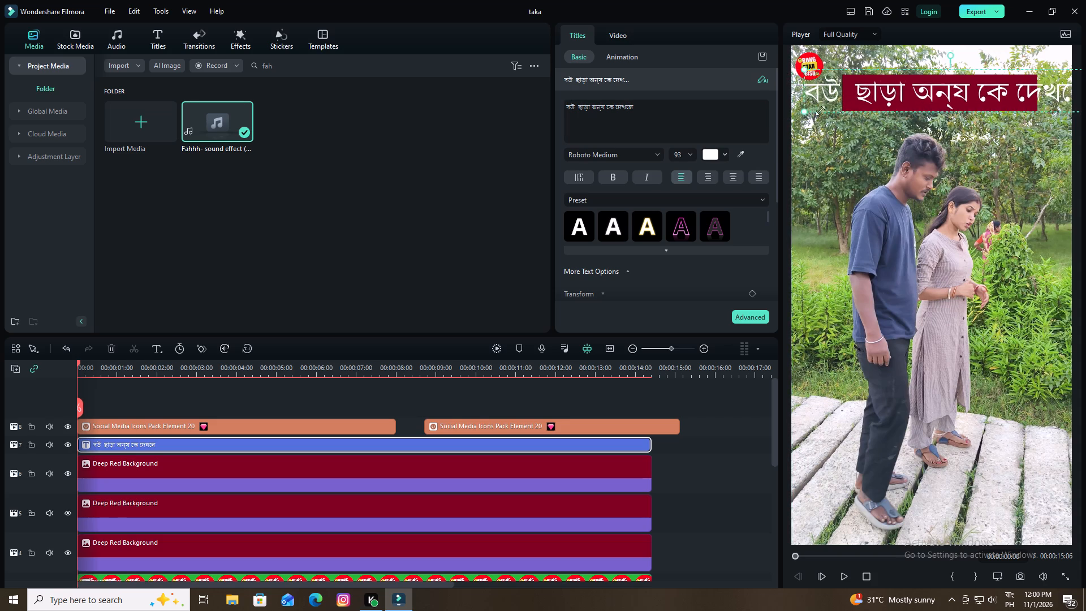
left_click_drag(820, 110, 874, 110)
left_click_drag(1046, 100, 1037, 100)
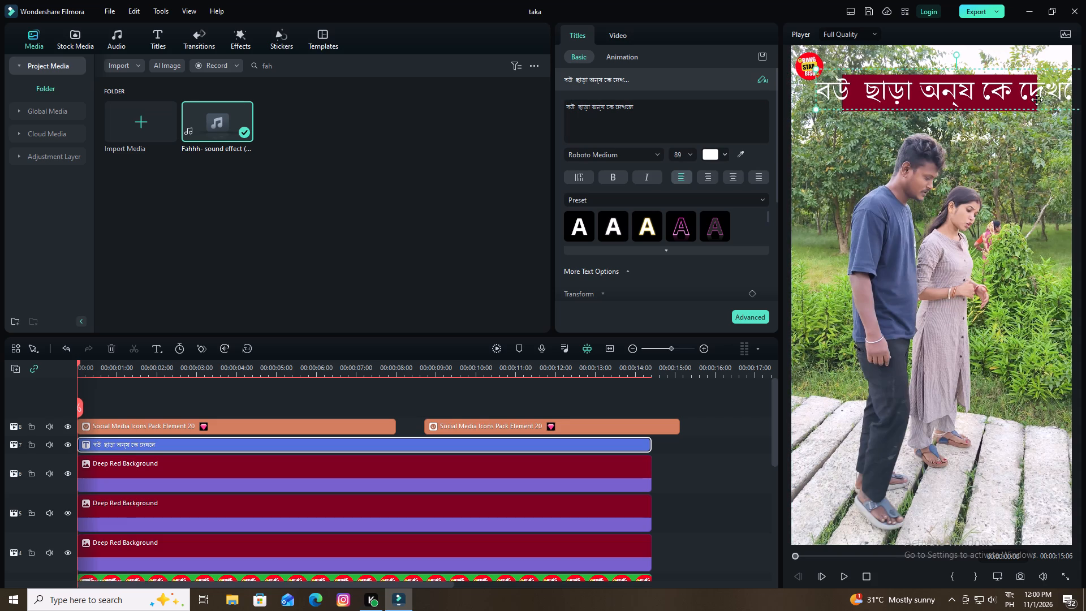
left_click_drag(1037, 100, 1019, 100)
left_click_drag(1072, 111, 1067, 109)
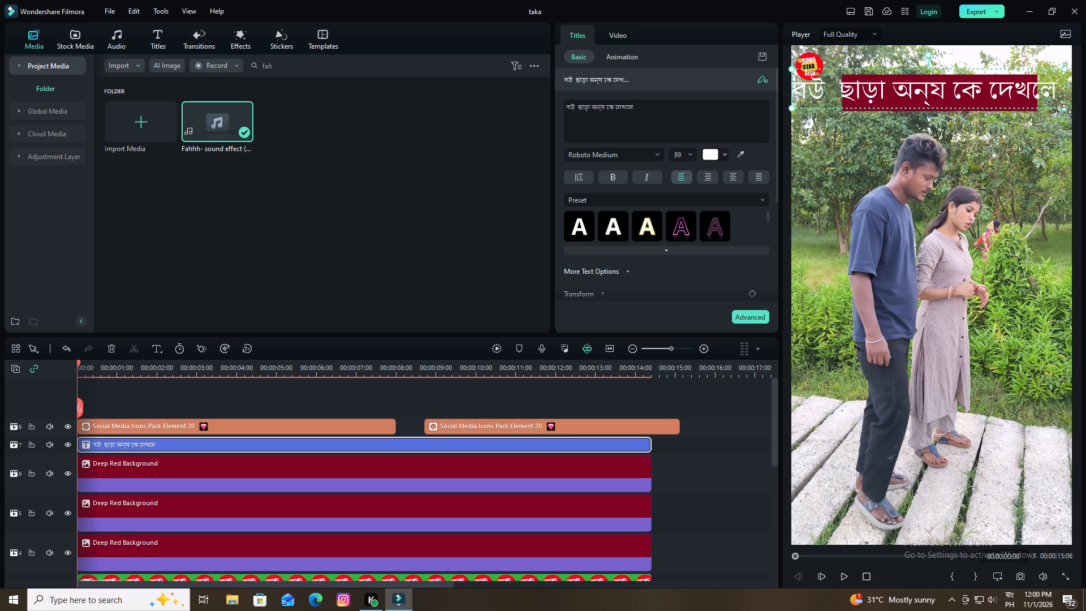
left_click_drag(1067, 109, 1006, 110)
left_click_drag(1063, 110, 988, 98)
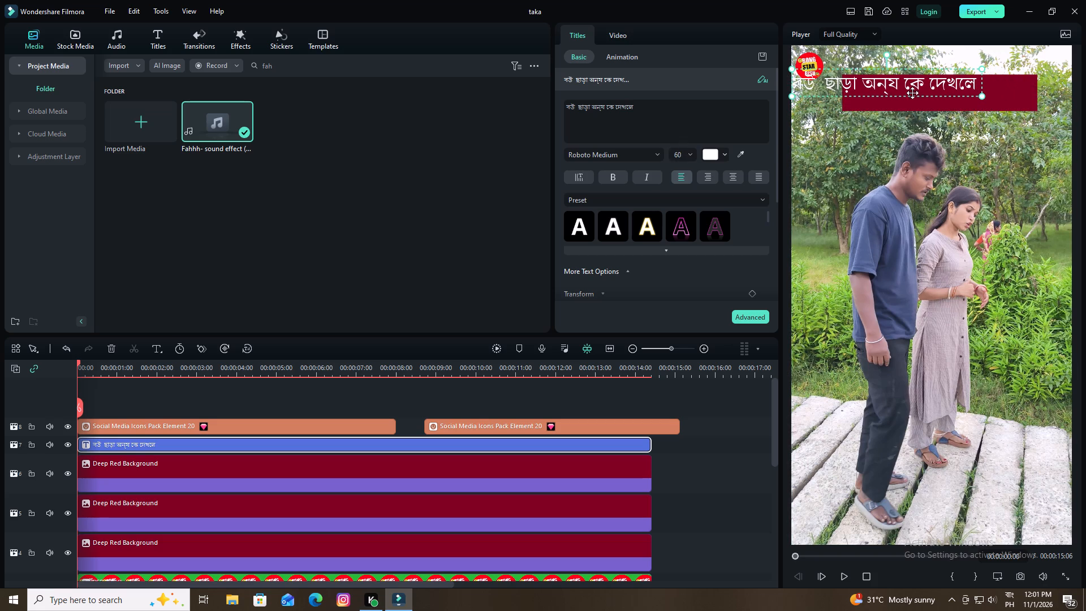
left_click_drag(880, 85, 931, 93)
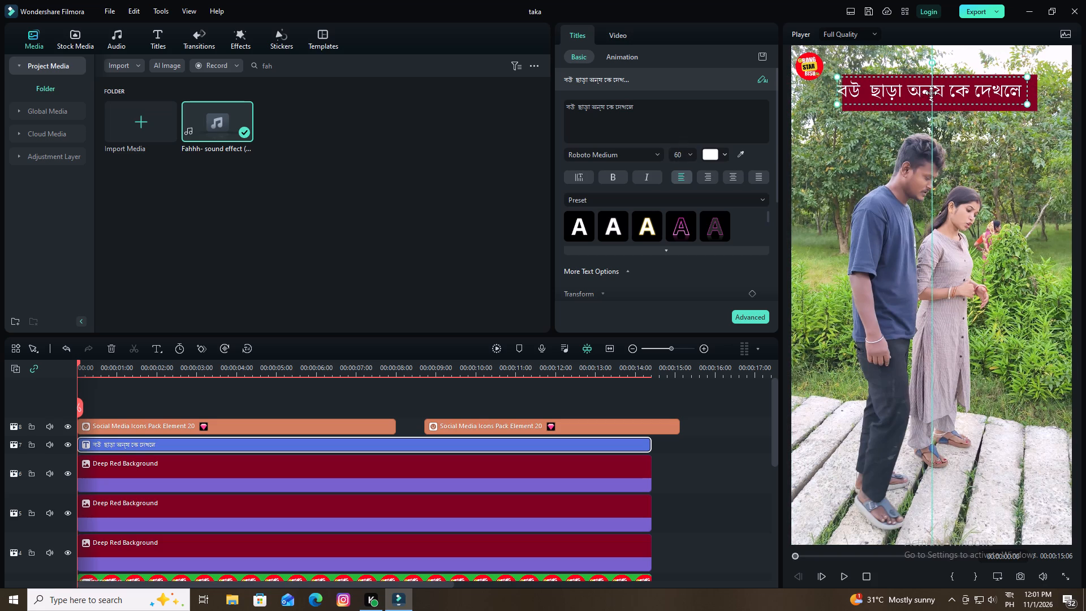
left_click_drag(931, 93, 934, 93)
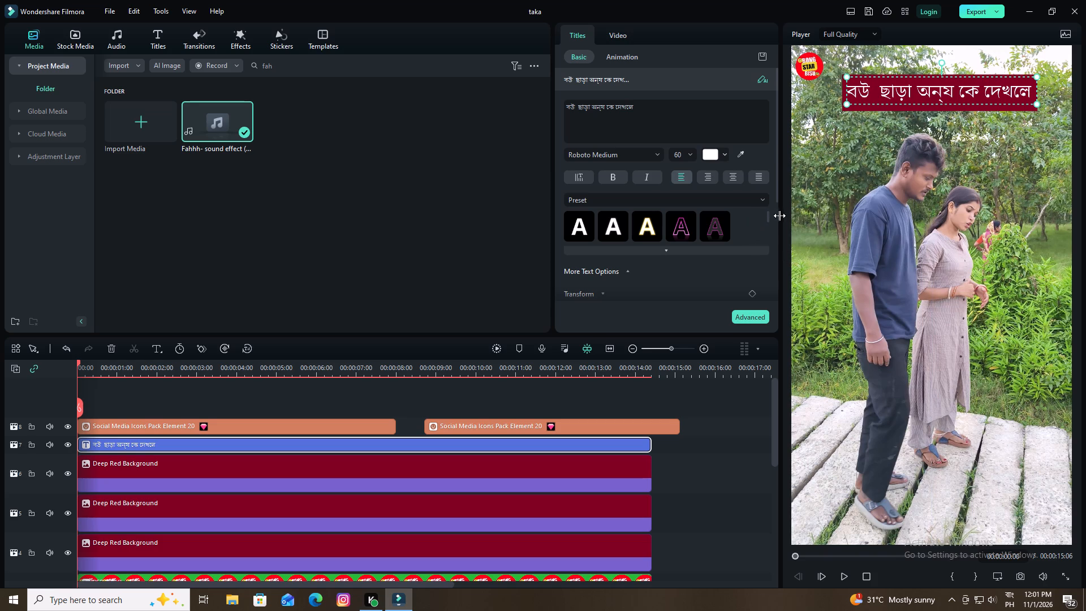
Lower the opacity of the Deep Red Background clip on track 6 to about 68%.
double_click(350, 466)
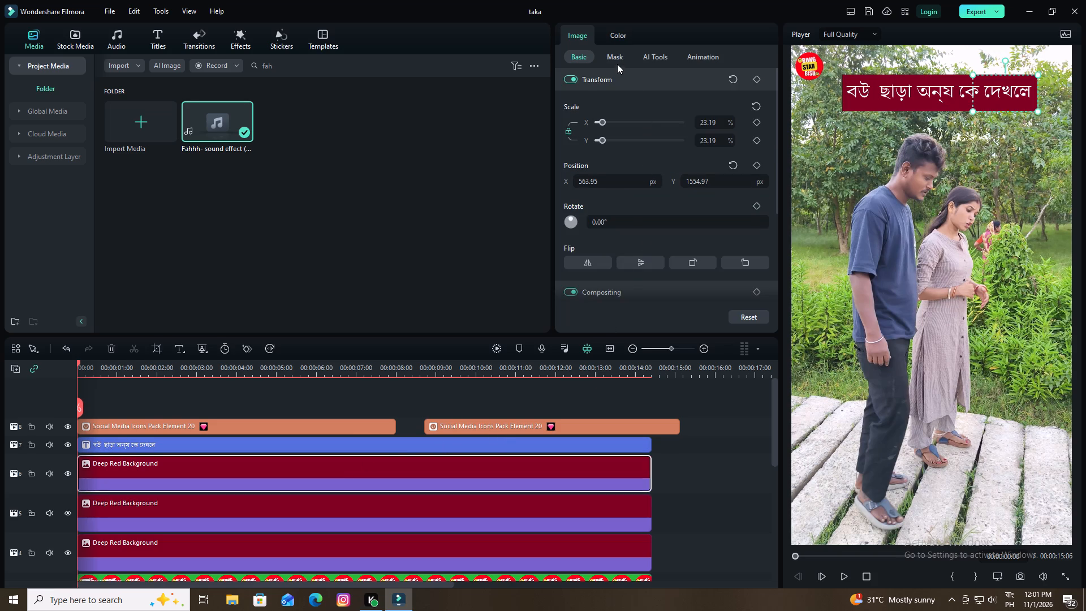
left_click(577, 58)
scroll(638, 240, "down", 5)
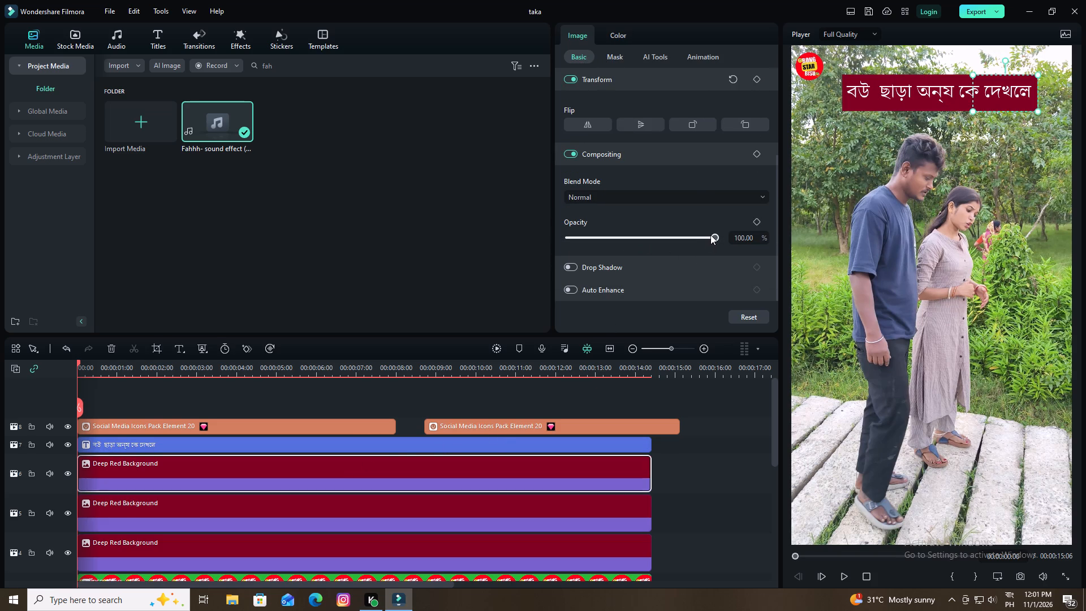
left_click_drag(714, 235, 685, 238)
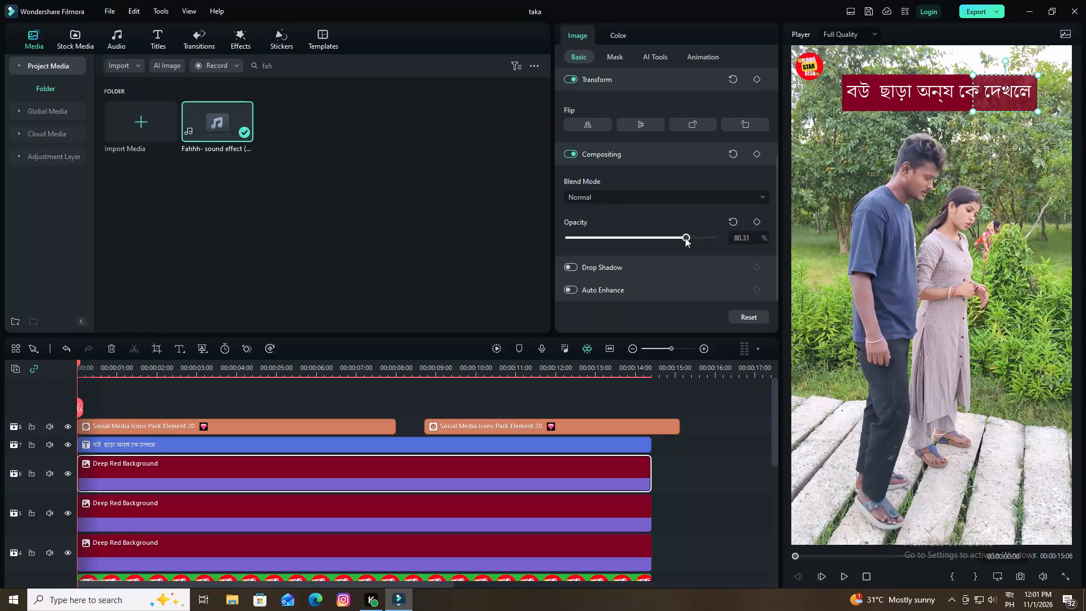
left_click_drag(685, 238, 672, 241)
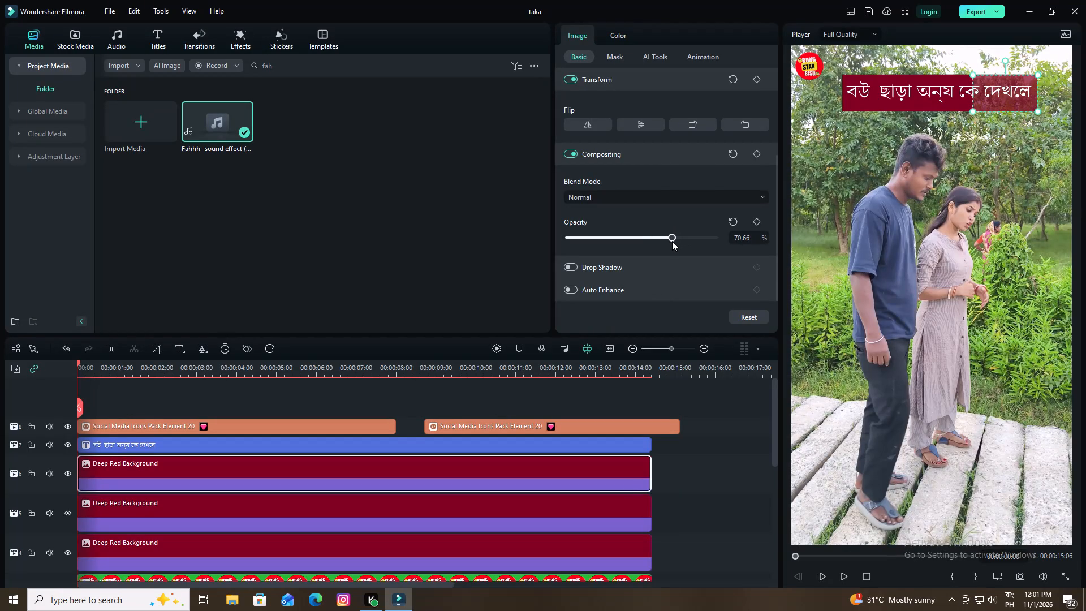
left_click_drag(672, 241, 669, 241)
left_click_drag(669, 241, 668, 241)
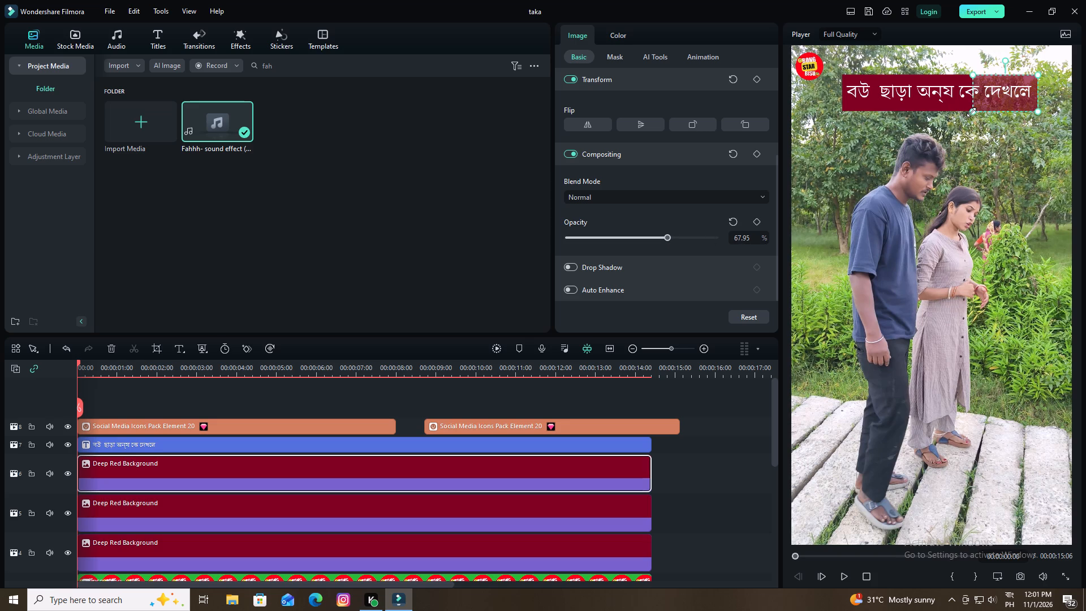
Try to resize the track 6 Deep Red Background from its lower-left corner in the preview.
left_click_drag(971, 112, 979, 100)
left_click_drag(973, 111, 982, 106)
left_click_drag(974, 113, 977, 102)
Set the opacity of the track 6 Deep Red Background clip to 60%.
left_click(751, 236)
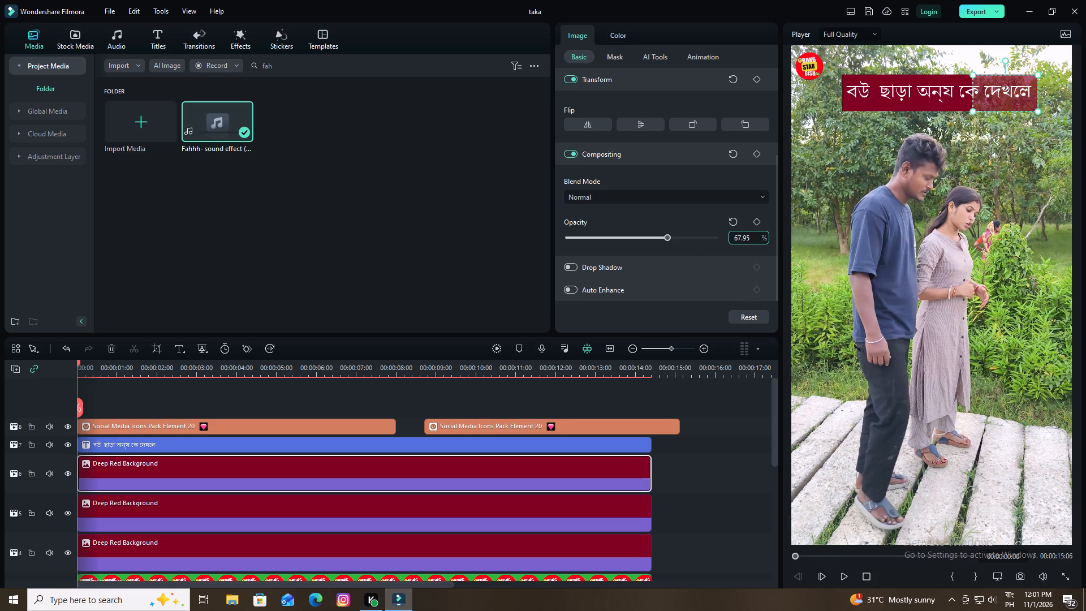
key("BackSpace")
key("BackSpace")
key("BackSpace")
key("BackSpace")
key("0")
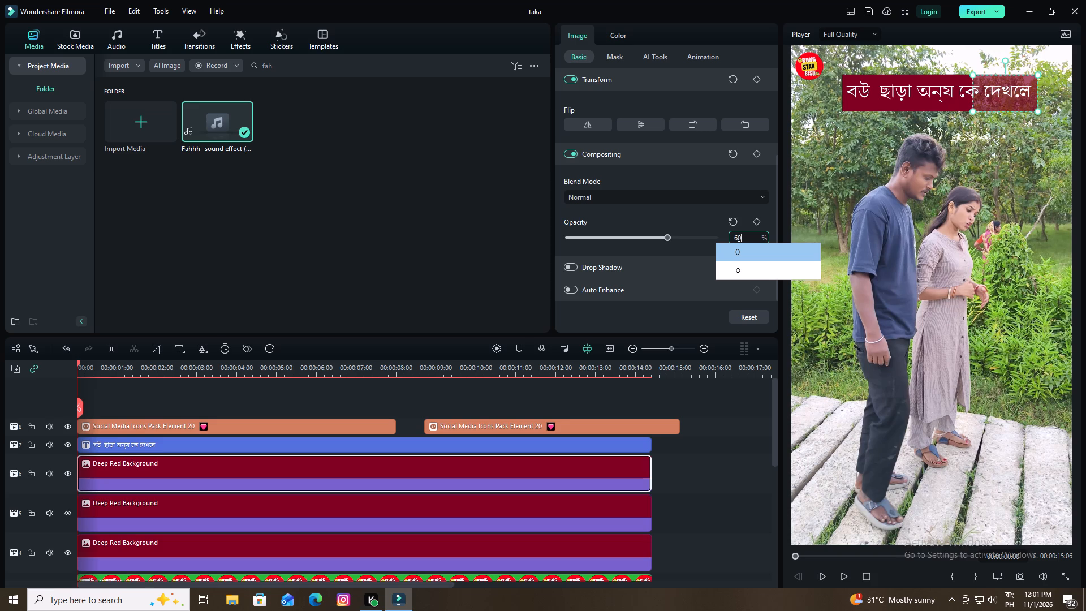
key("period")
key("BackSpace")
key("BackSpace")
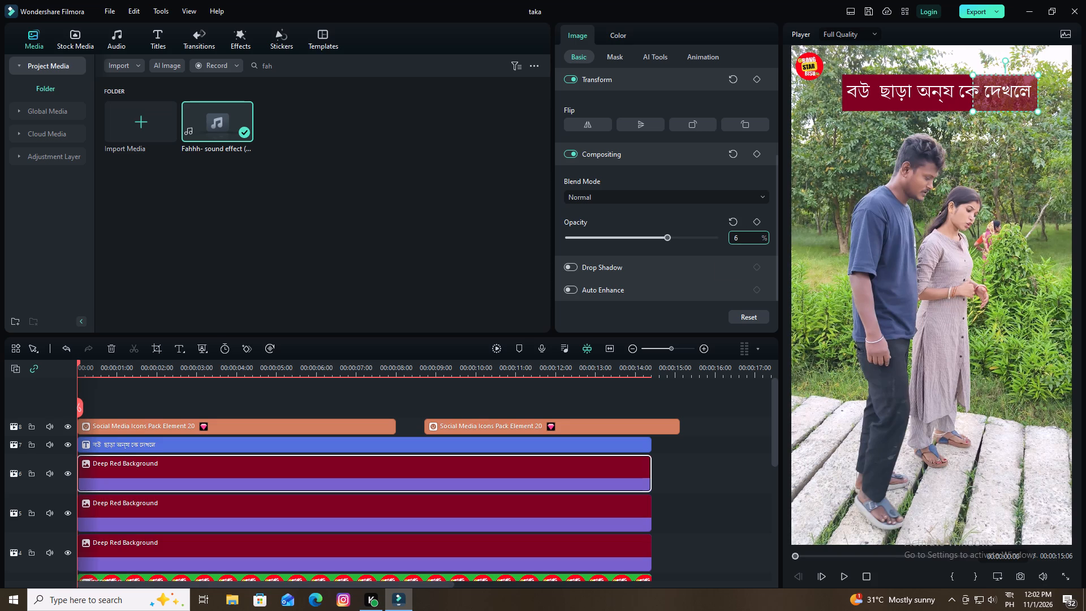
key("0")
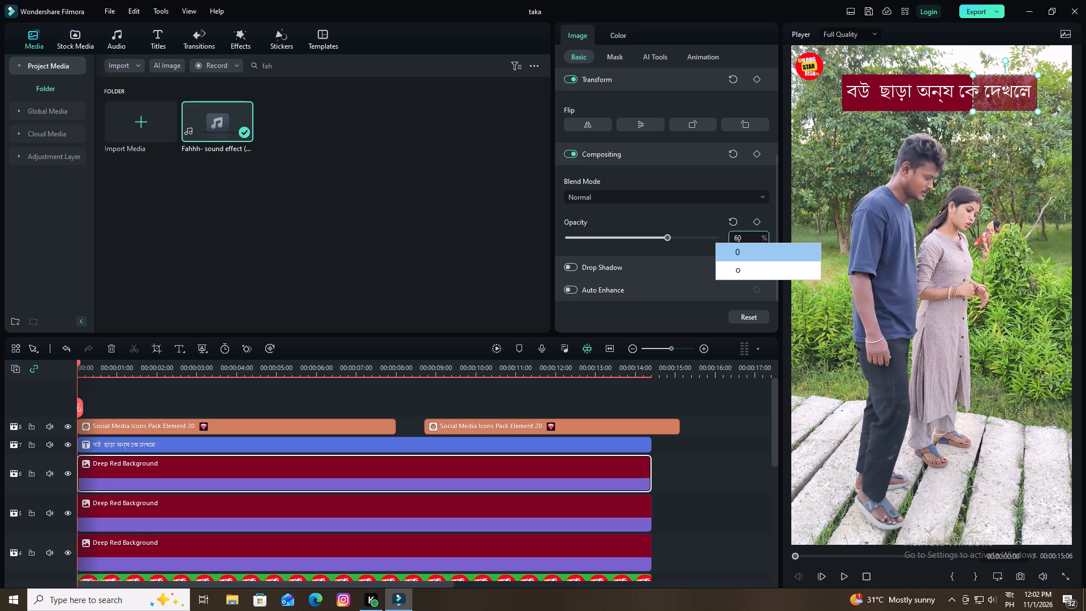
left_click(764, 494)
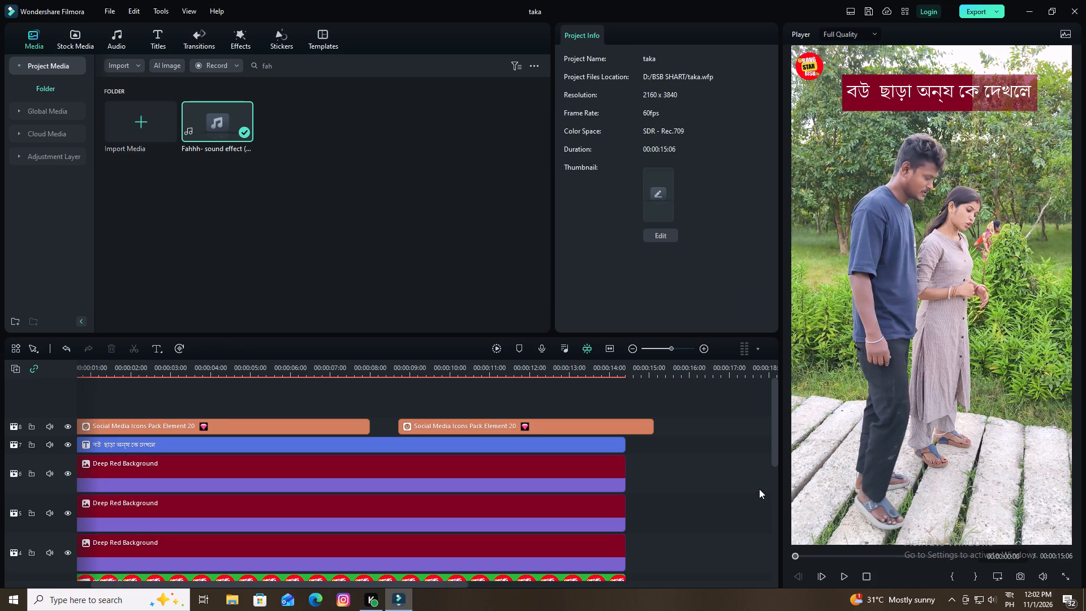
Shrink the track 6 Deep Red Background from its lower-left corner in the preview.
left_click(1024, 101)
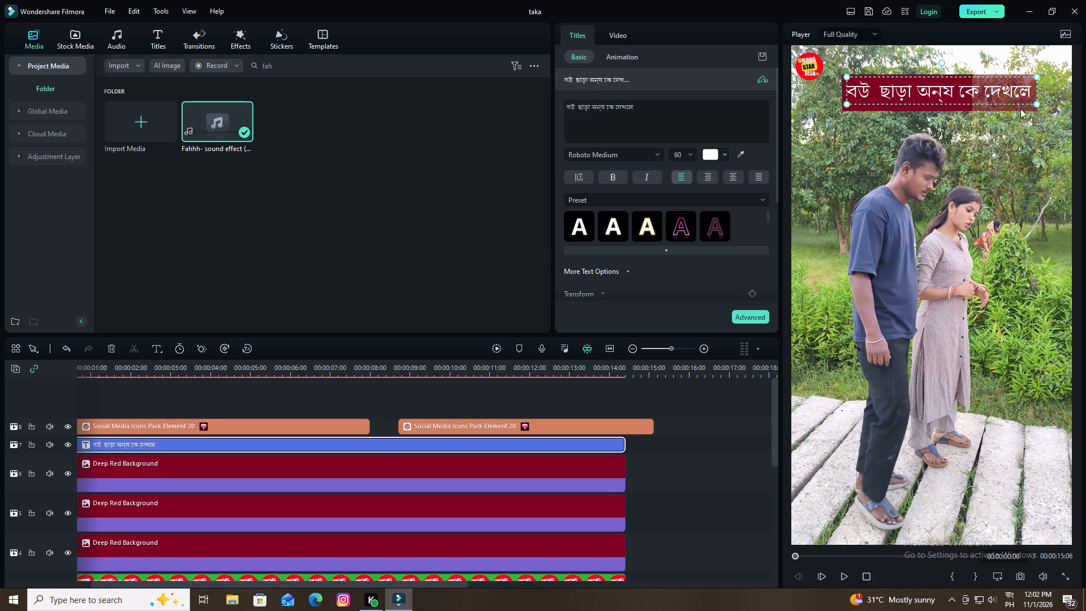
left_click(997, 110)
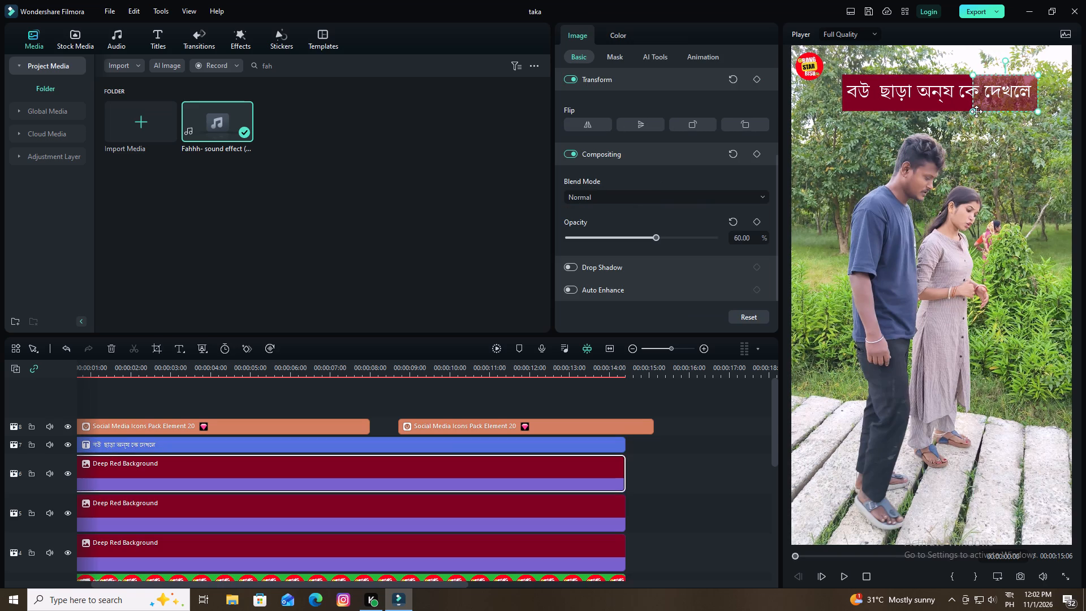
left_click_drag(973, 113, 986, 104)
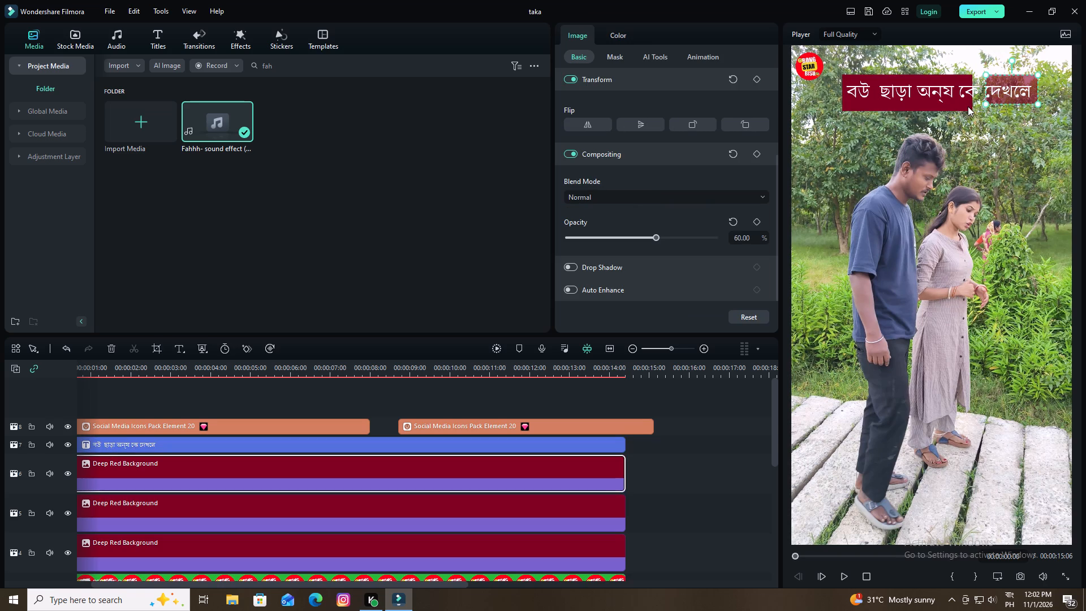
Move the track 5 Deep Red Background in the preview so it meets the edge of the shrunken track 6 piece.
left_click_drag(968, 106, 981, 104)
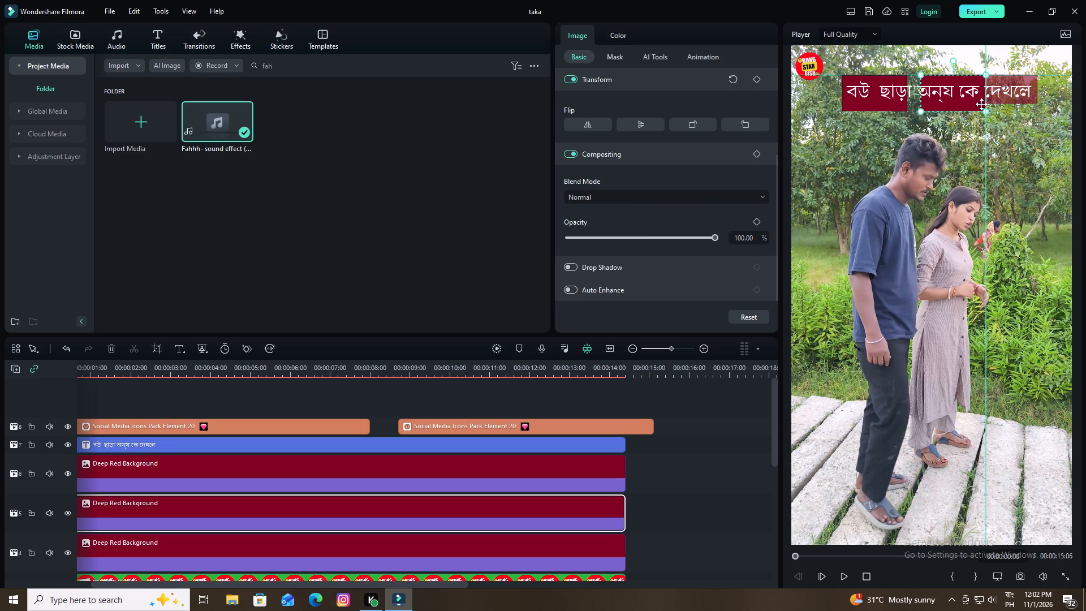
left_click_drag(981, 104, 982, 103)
Move the Bengali title down in the preview, clear of the red banner pieces and over the man's head.
left_click_drag(962, 80, 962, 139)
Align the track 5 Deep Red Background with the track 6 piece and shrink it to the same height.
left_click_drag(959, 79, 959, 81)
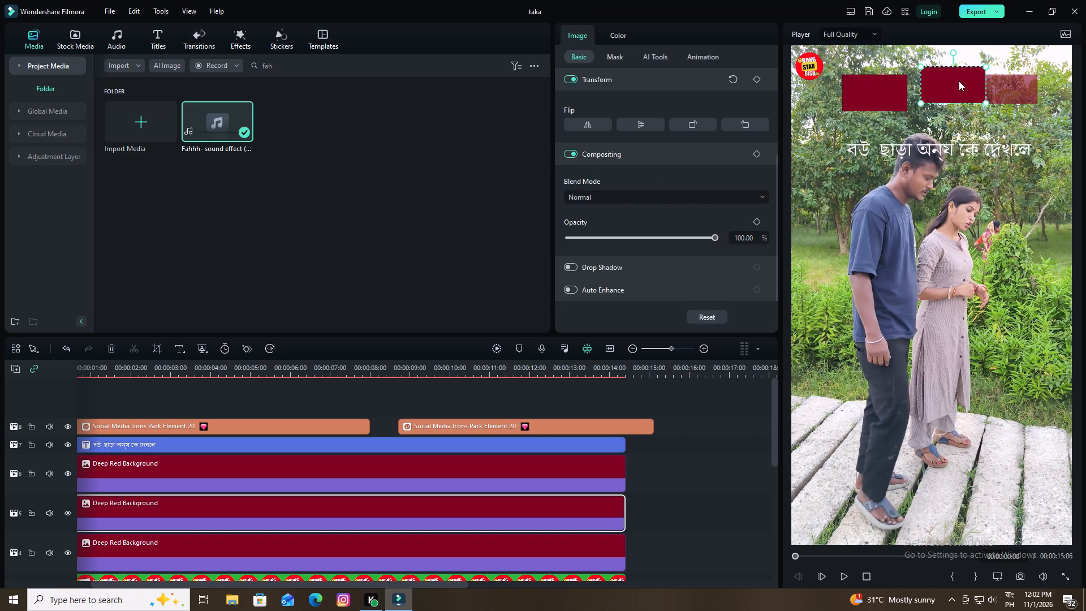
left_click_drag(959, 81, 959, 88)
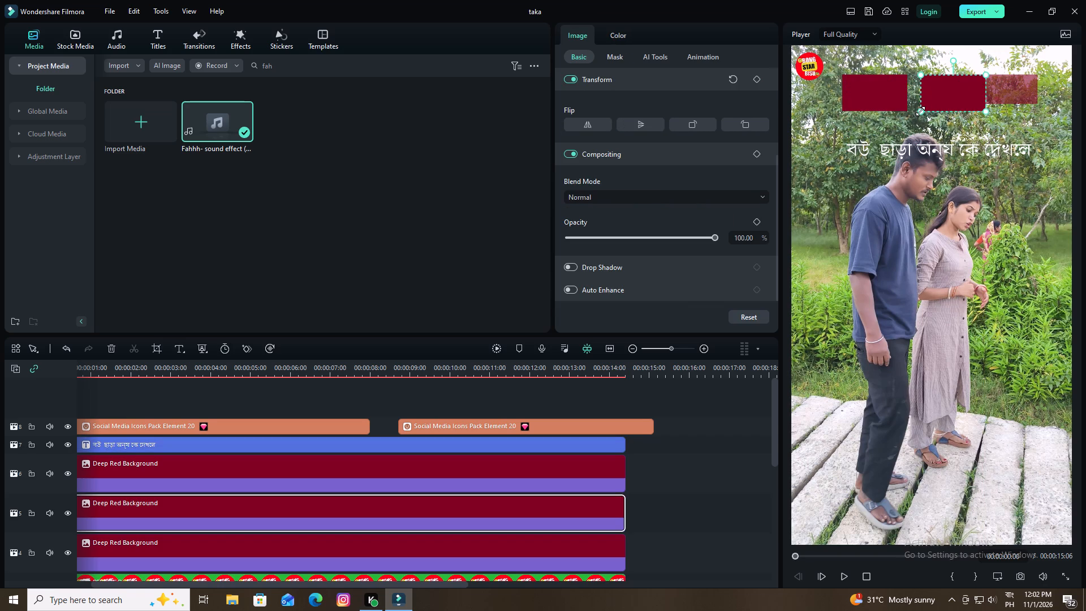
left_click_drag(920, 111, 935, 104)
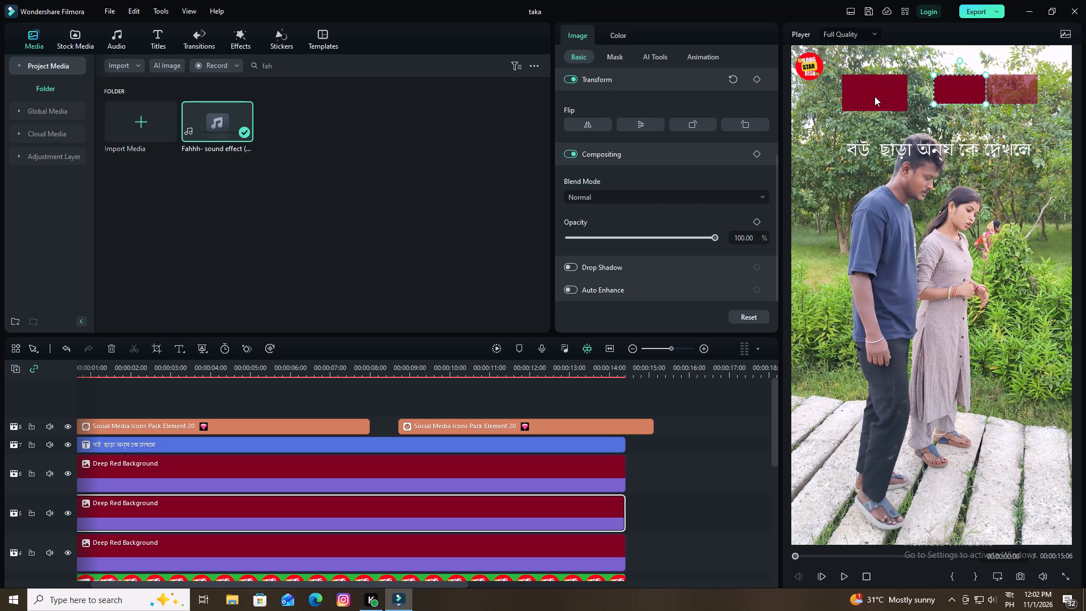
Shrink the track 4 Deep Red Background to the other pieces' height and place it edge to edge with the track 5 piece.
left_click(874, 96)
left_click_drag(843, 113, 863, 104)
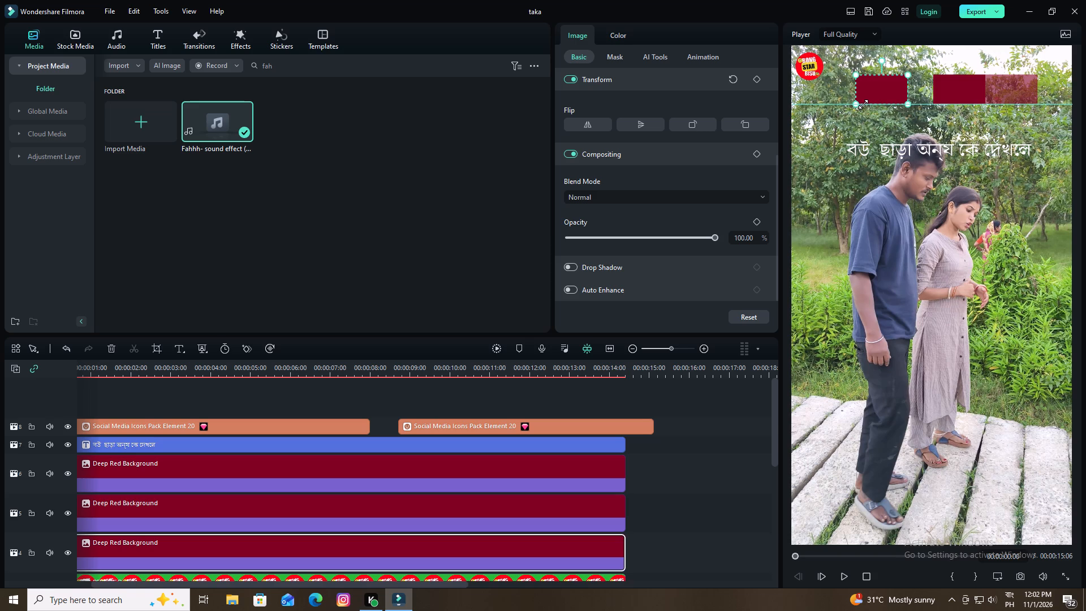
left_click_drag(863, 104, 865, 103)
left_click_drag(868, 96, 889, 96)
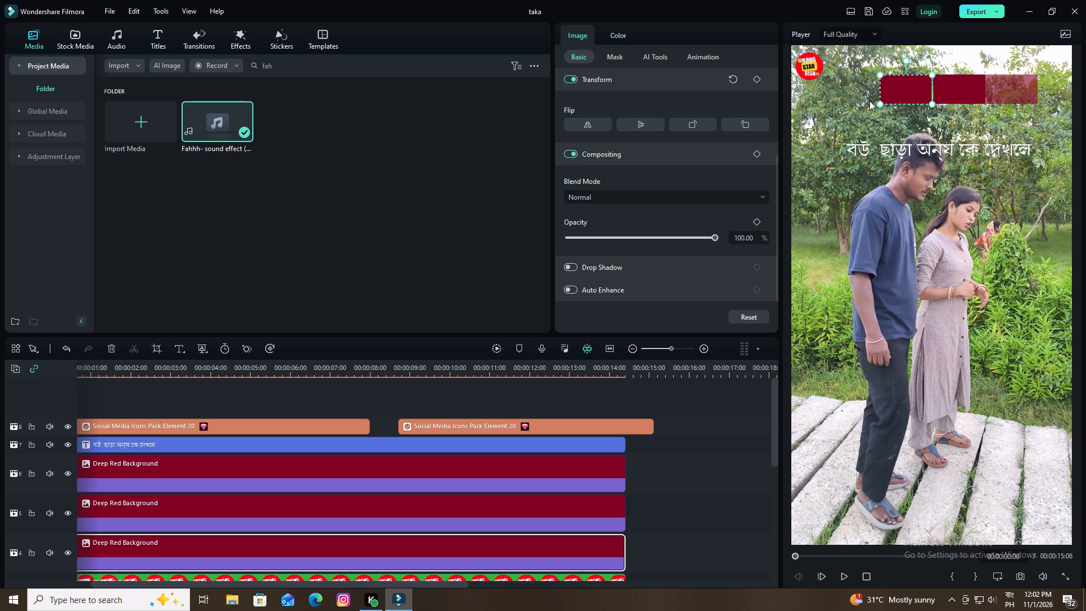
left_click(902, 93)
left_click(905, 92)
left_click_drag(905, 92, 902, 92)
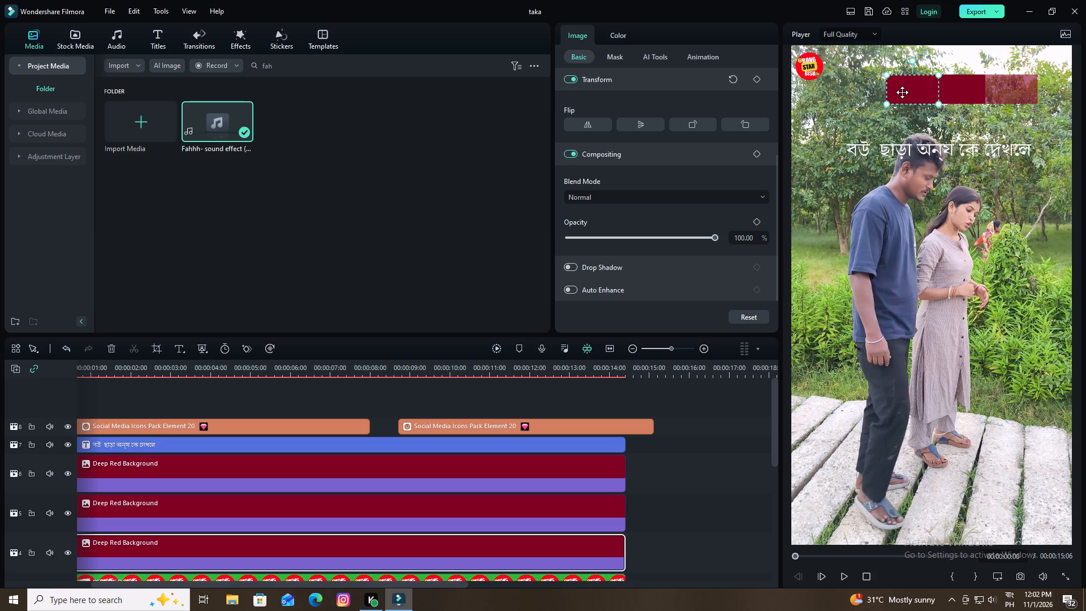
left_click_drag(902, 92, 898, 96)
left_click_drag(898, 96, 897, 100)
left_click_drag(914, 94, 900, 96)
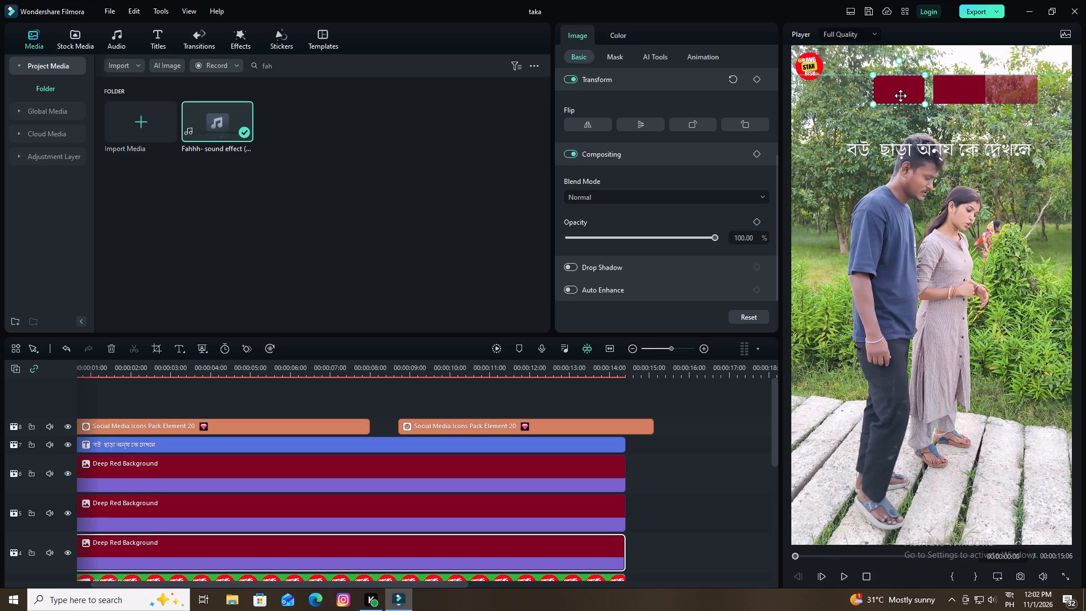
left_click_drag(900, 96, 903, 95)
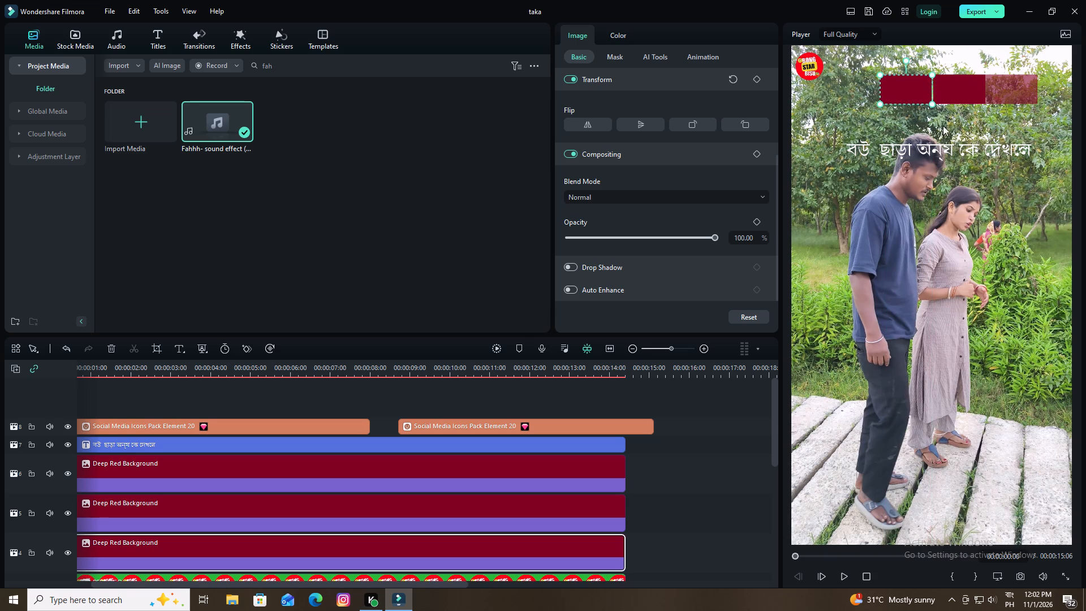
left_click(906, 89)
Delete the three Deep Red Background clips from tracks 4, 5 and 6.
scroll(530, 507, "down", 3)
left_click(487, 472)
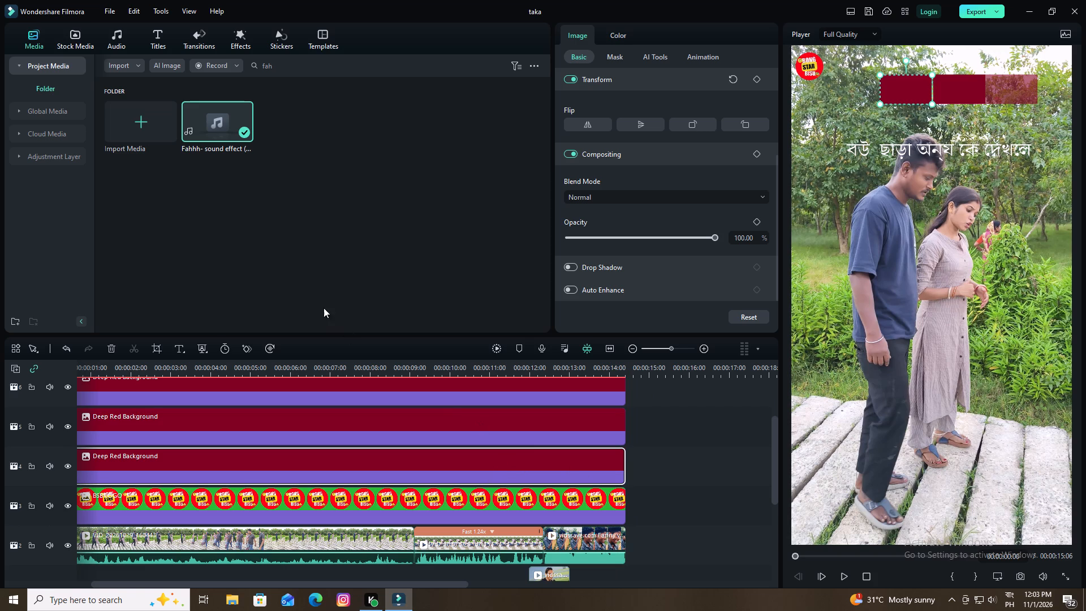
left_click(109, 347)
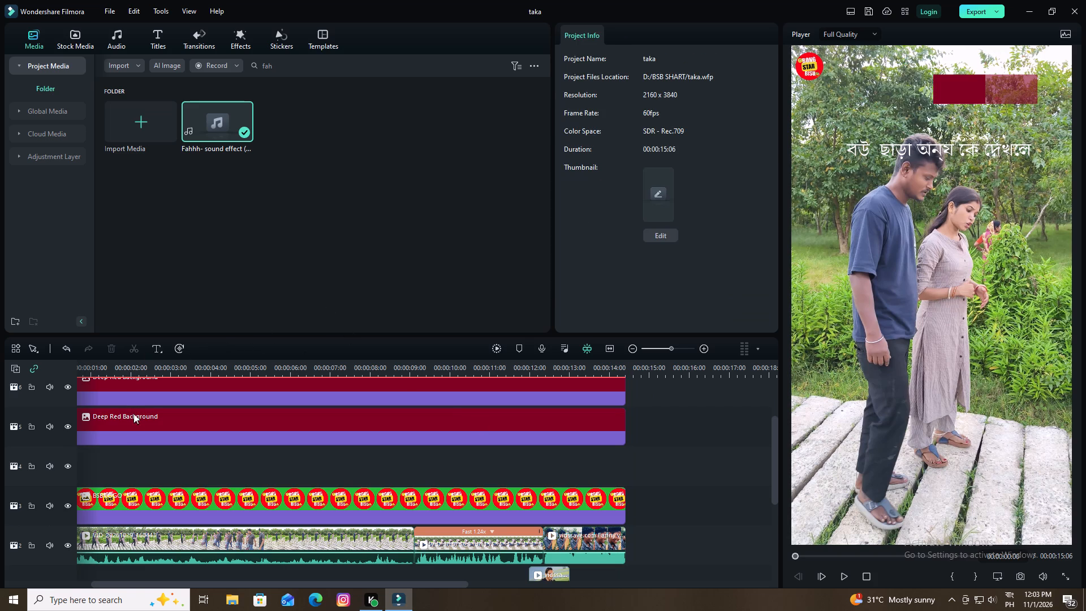
left_click(133, 419)
left_click(111, 348)
left_click(143, 386)
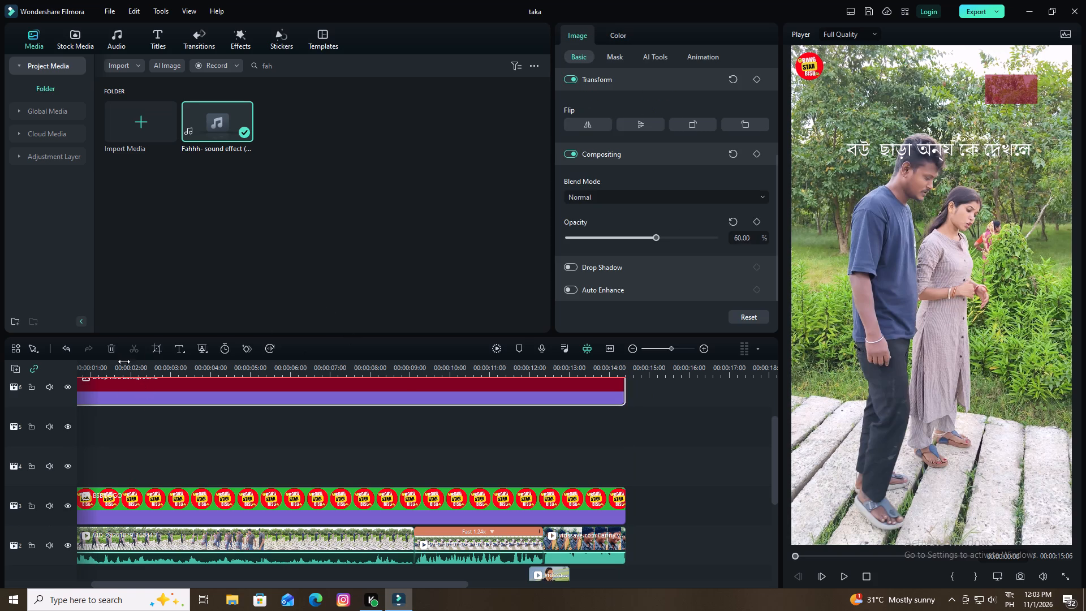
left_click(113, 347)
Move the Bengali title clip from track 7 down to track 4, directly above the logo track.
scroll(173, 441, "up", 2)
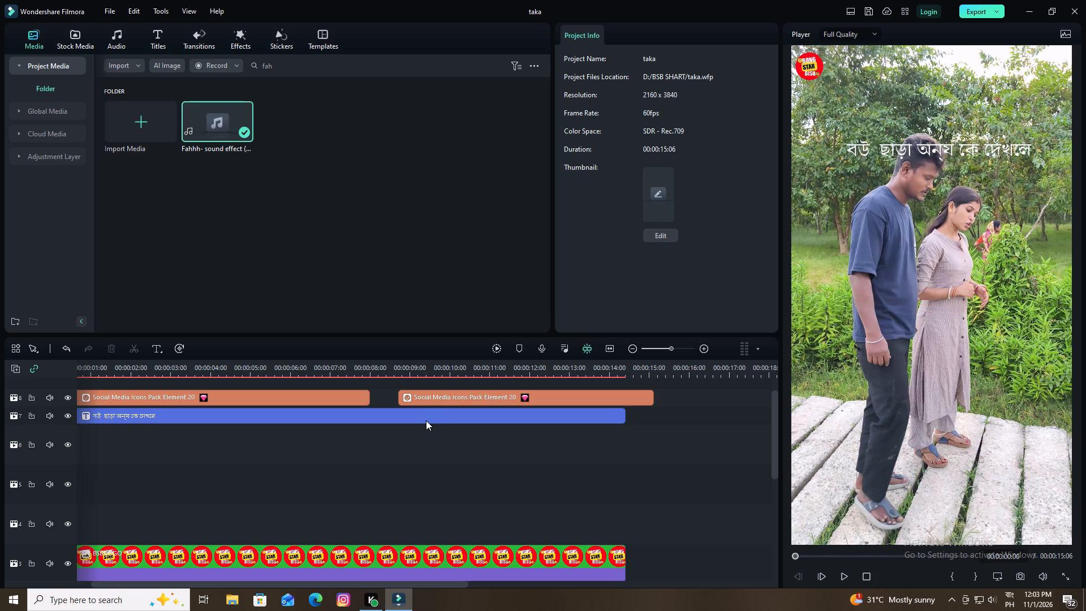
left_click_drag(422, 418, 422, 511)
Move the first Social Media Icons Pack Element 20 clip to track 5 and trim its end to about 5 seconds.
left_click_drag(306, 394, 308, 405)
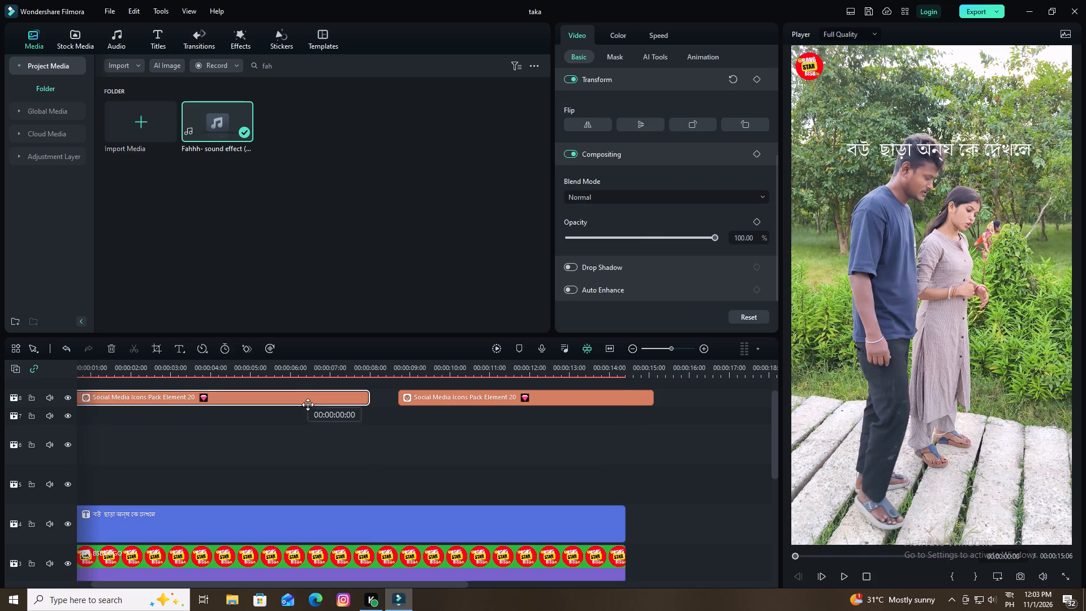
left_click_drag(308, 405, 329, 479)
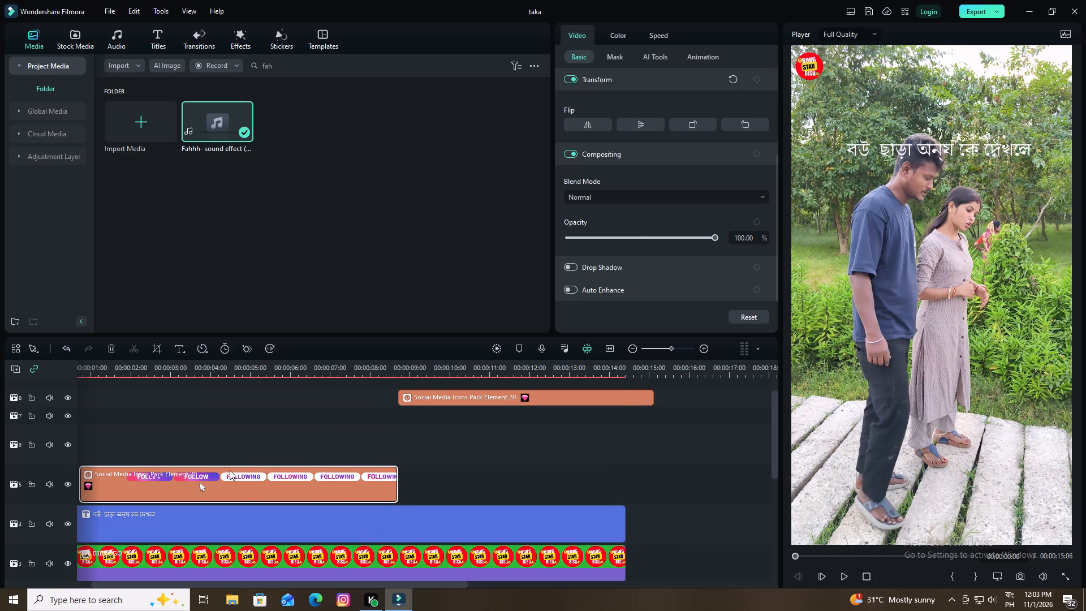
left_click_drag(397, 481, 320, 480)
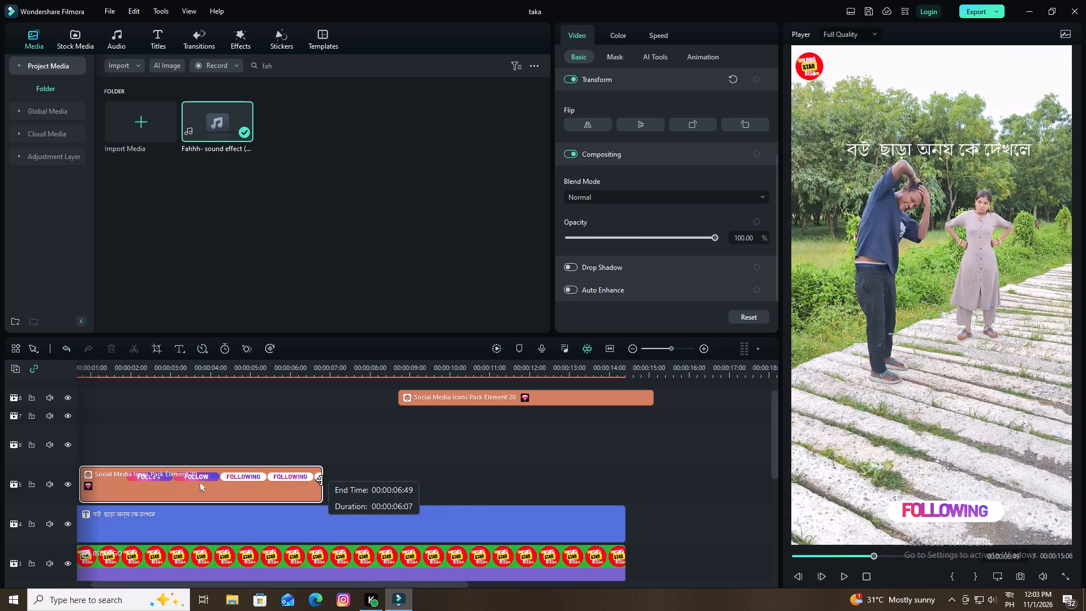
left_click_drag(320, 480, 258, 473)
Move the second Social Media Icons Pack Element 20 clip from track 8 to track 5, keeping its start time.
left_click_drag(473, 396, 472, 466)
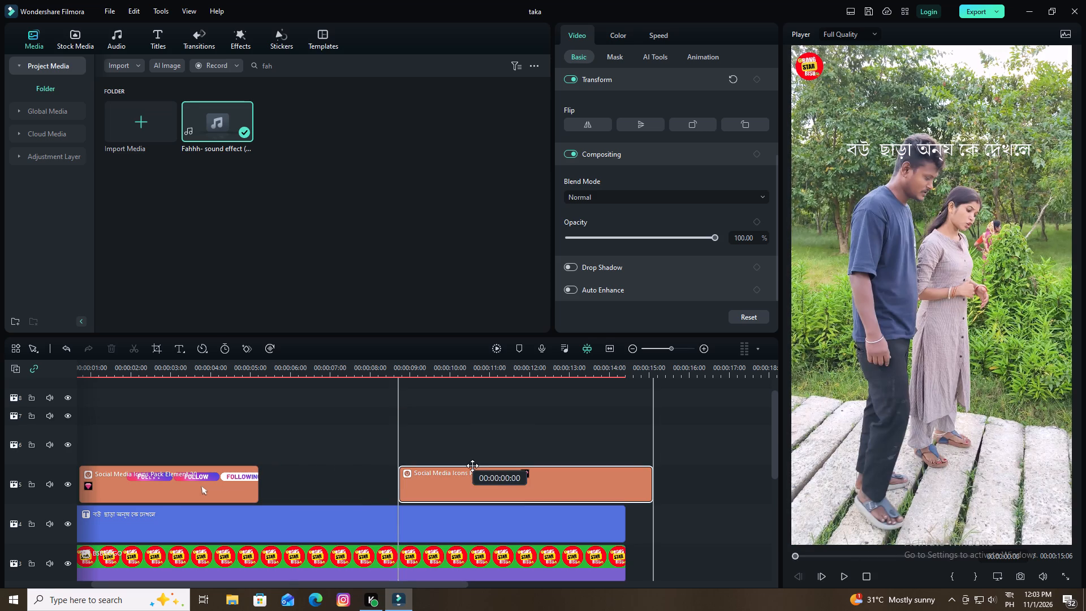
left_click_drag(472, 466, 472, 468)
Delete the first Social Media Icons Pack Element 20 clip from track 5.
scroll(408, 481, "down", 2)
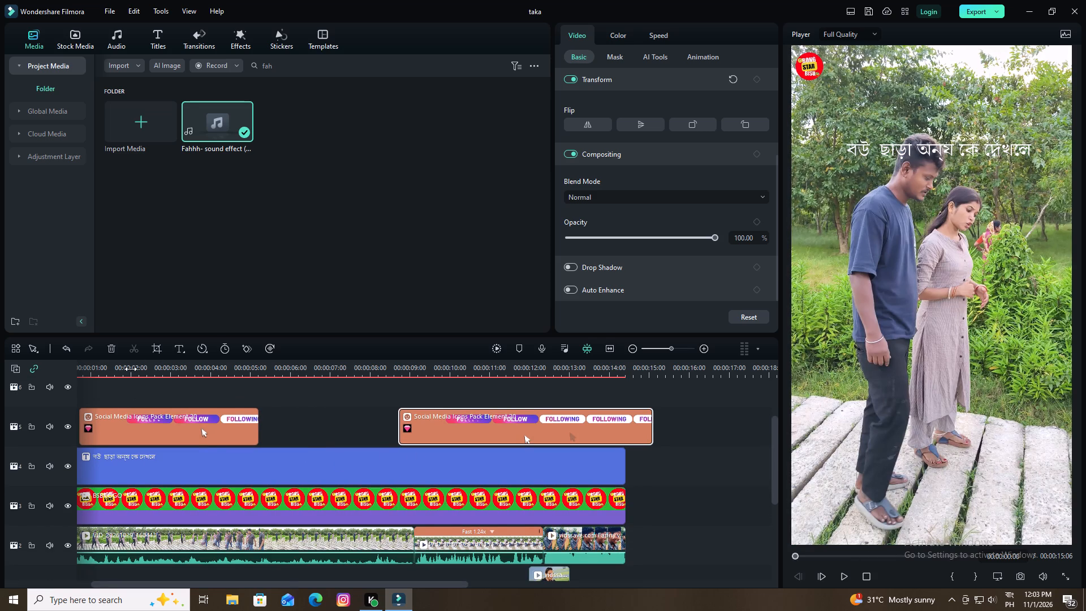
left_click_drag(130, 367, 38, 371)
left_click_drag(77, 363, 178, 375)
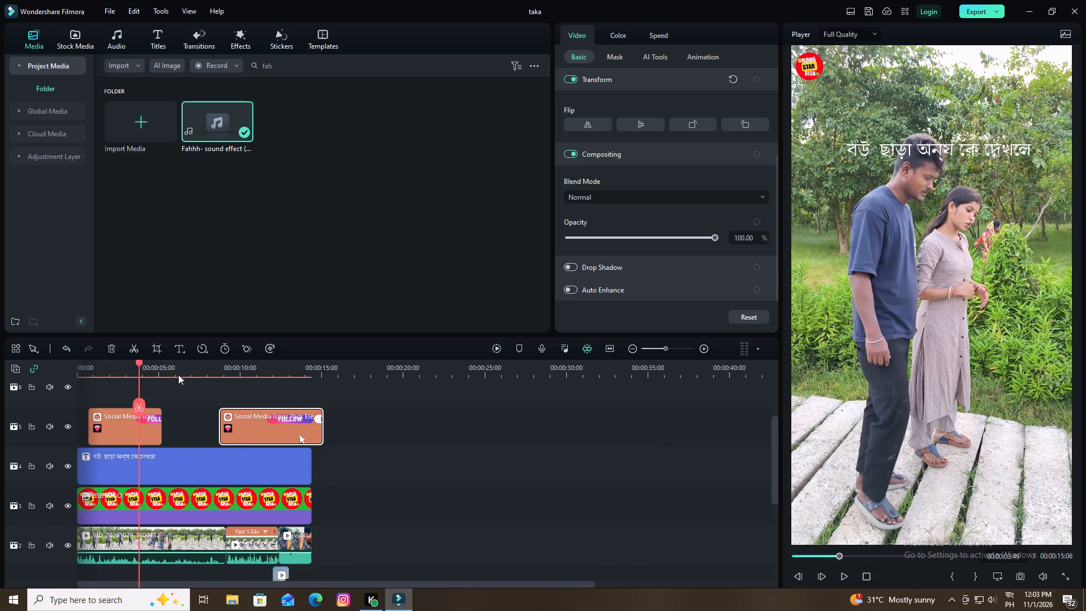
left_click_drag(178, 375, 256, 386)
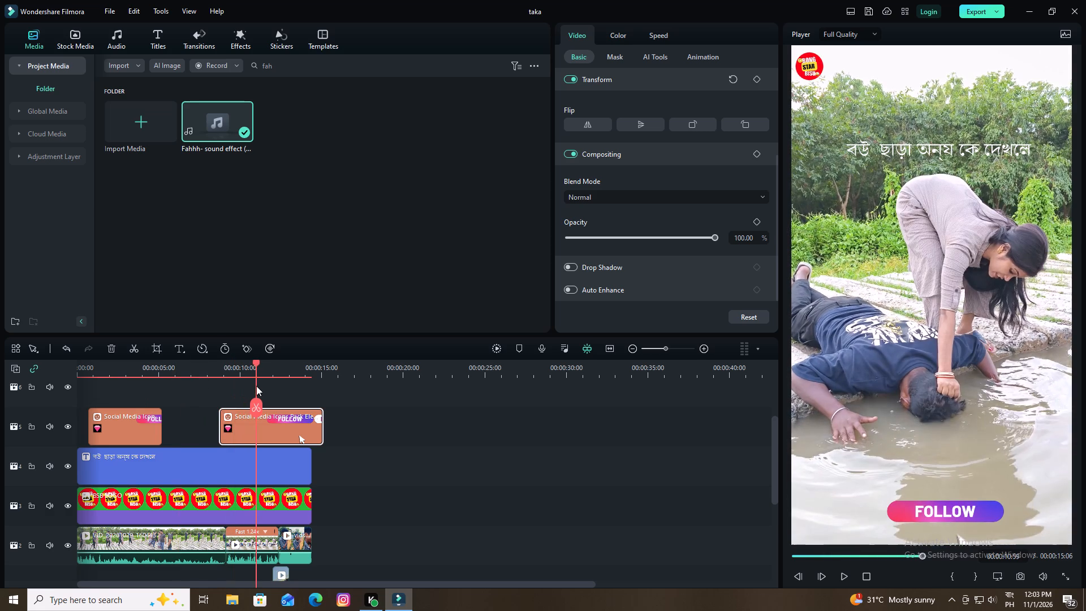
left_click_drag(256, 386, 232, 388)
left_click(130, 423)
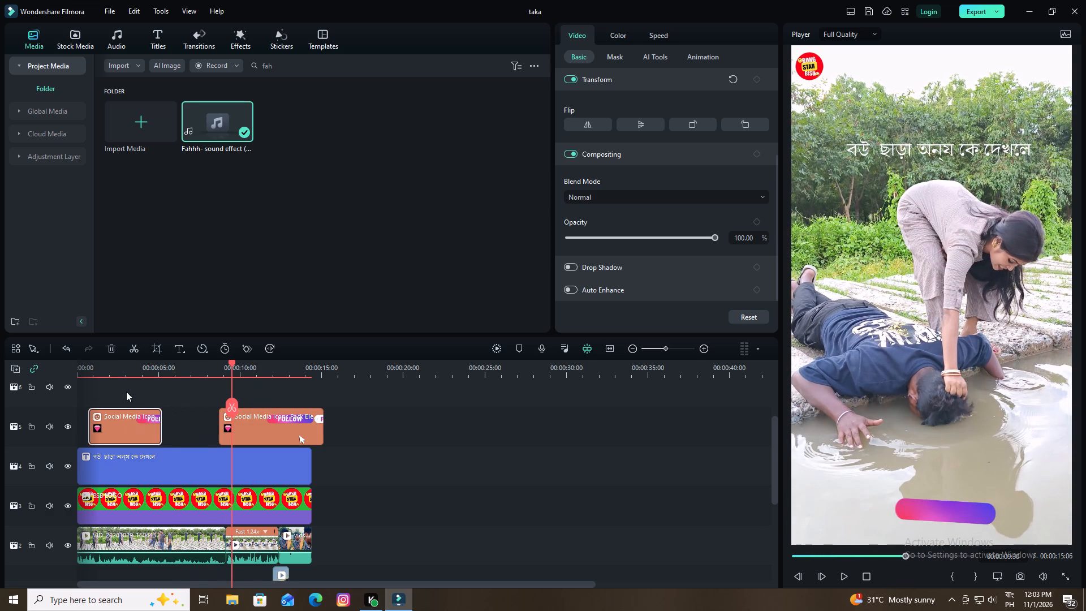
left_click(111, 347)
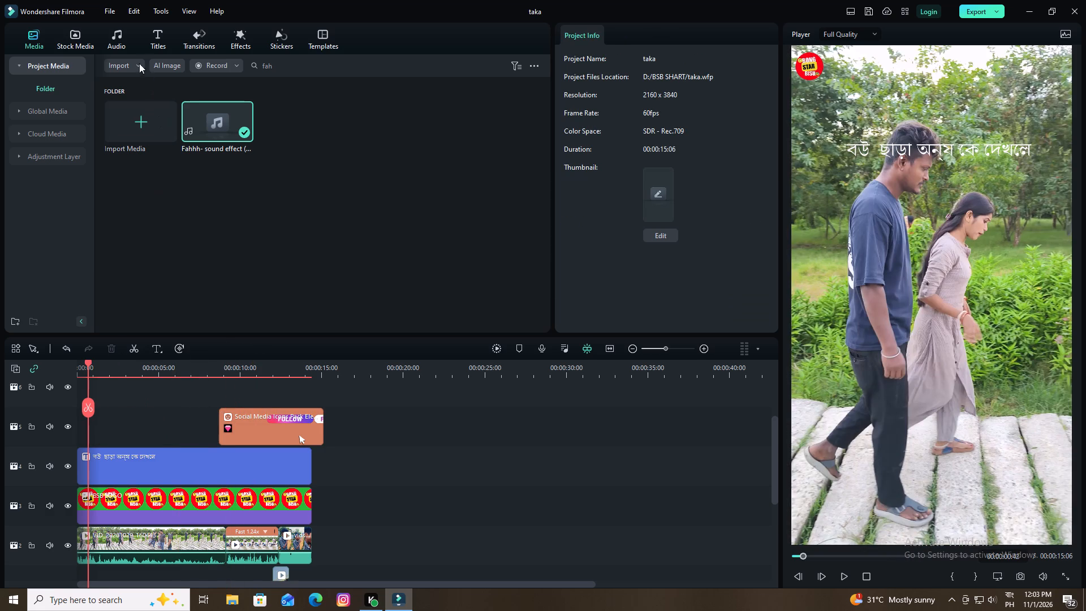
Add the trending LIKE & COMMENT! sticker to track 5, starting at about 1.5 seconds.
left_click(274, 41)
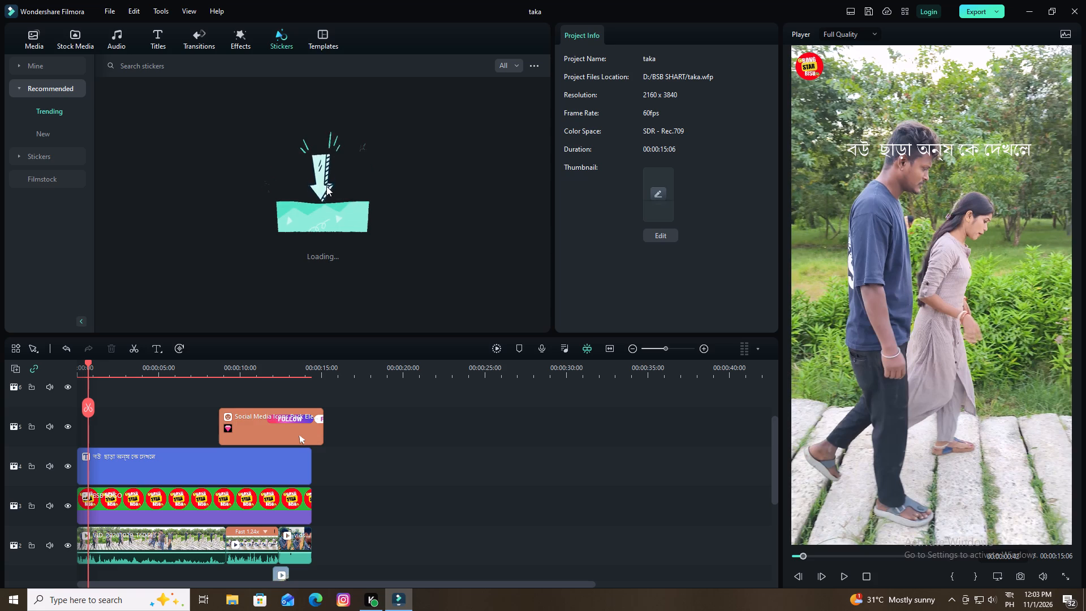
left_click_drag(150, 122, 147, 220)
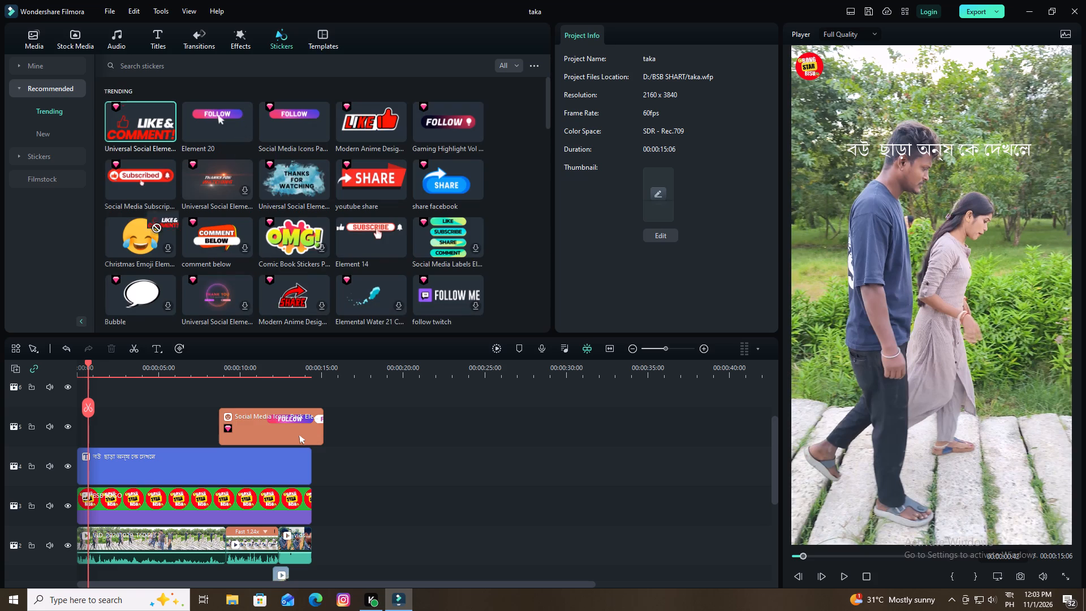
left_click_drag(147, 220, 101, 421)
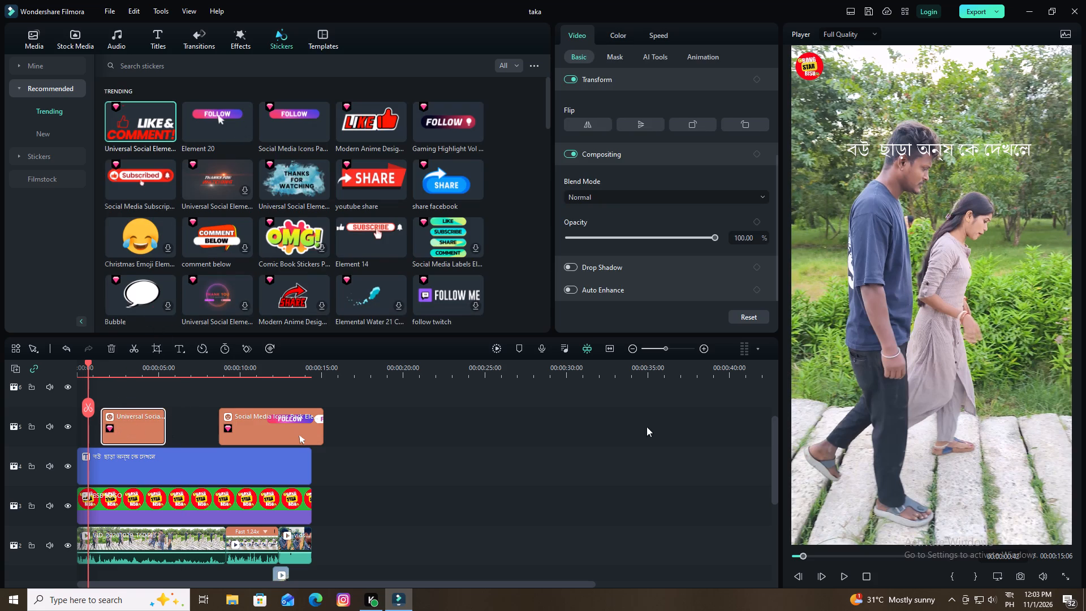
Scale the LIKE & COMMENT! sticker down to about a quarter of the frame's width.
key("space")
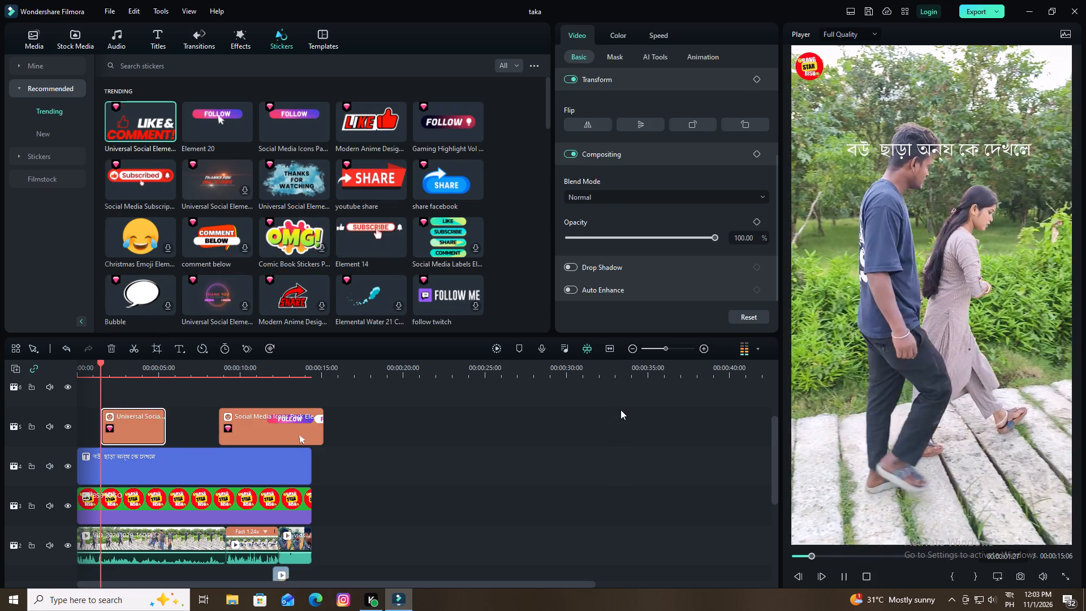
key("space")
left_click(975, 323)
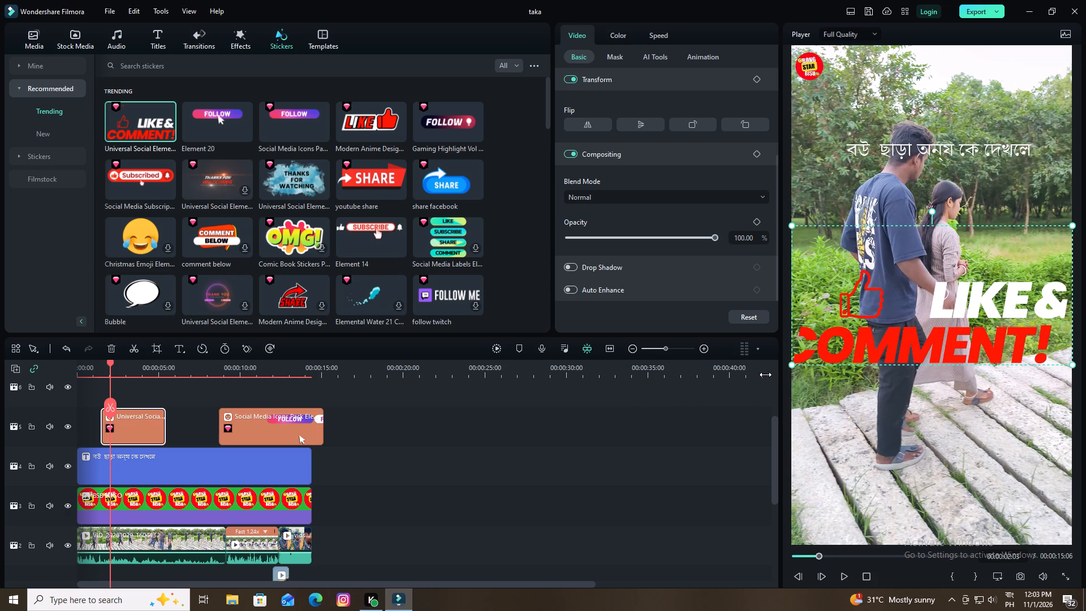
left_click_drag(793, 365, 907, 332)
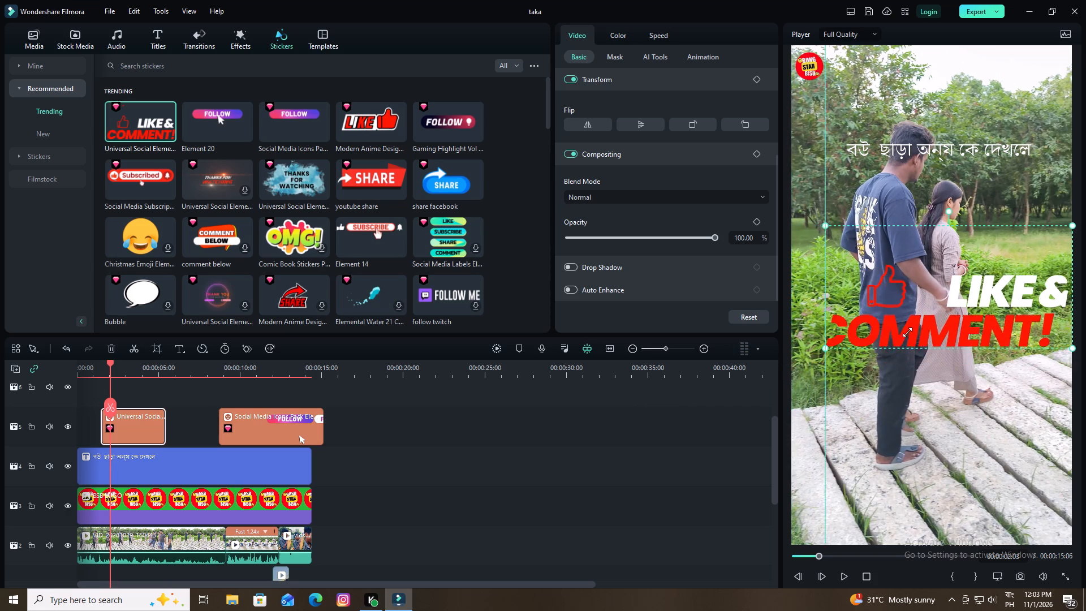
left_click_drag(907, 332, 1047, 273)
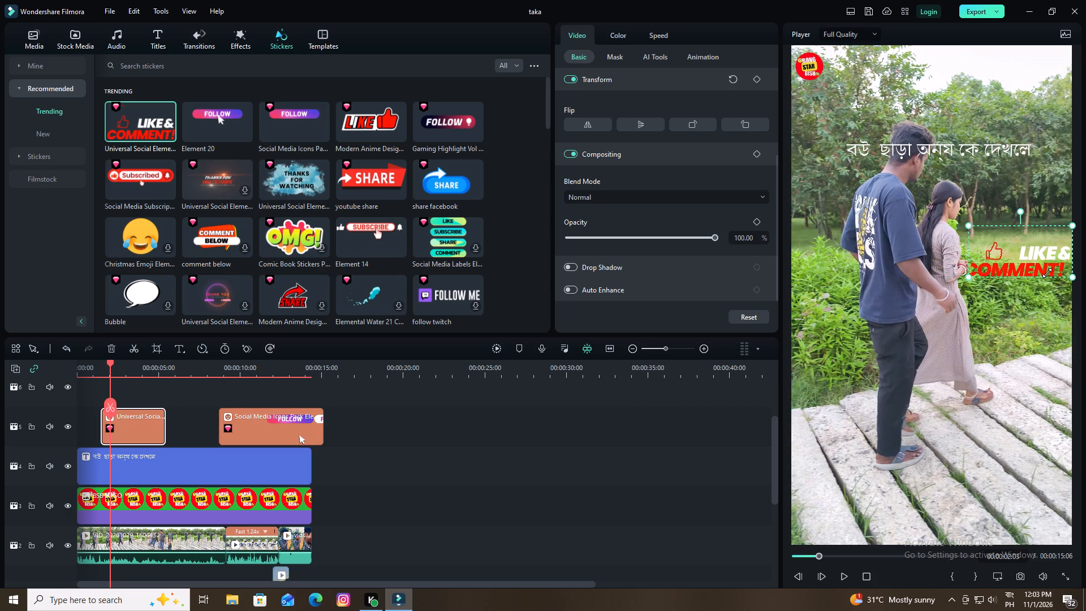
left_click_drag(1047, 273, 1055, 268)
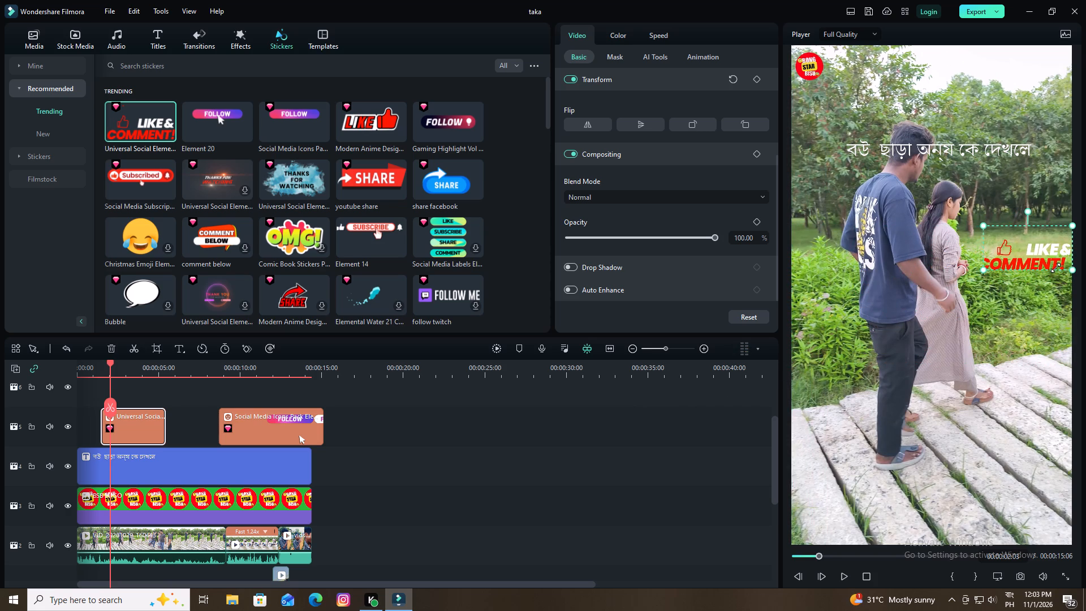
left_click_drag(1055, 268, 1059, 265)
Position the LIKE & COMMENT! sticker at the bottom centre of the video frame, below the couple's feet.
left_click_drag(1044, 252, 977, 440)
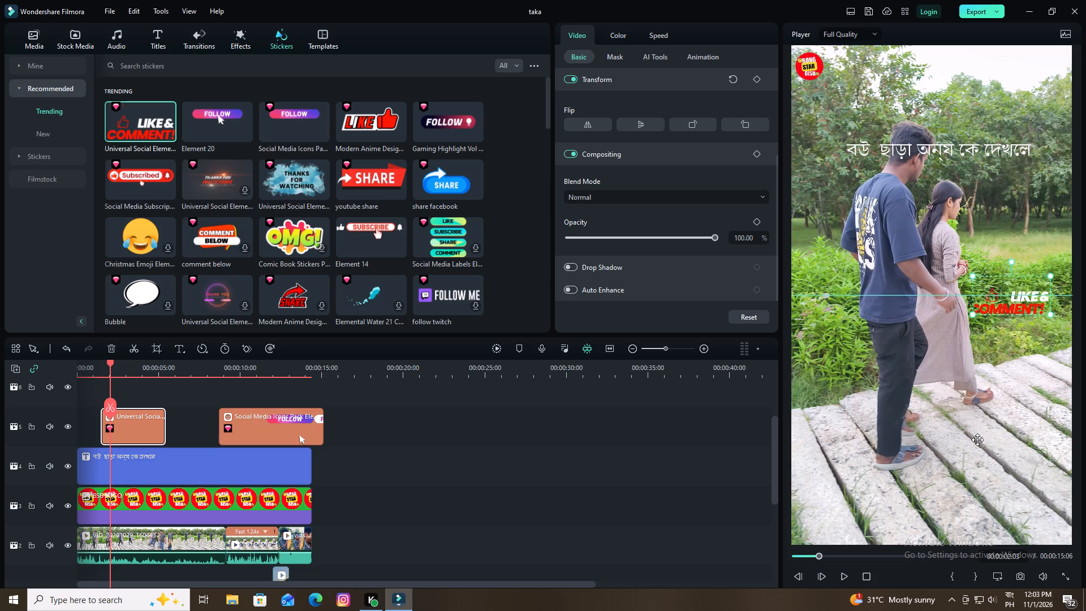
left_click_drag(977, 440, 962, 506)
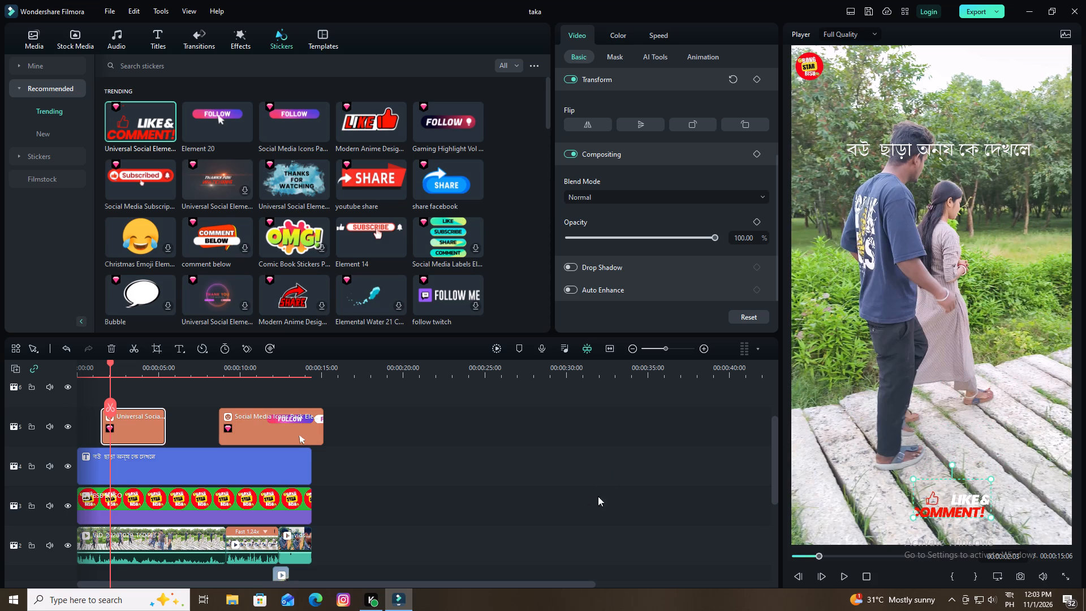
left_click_drag(942, 509, 944, 508)
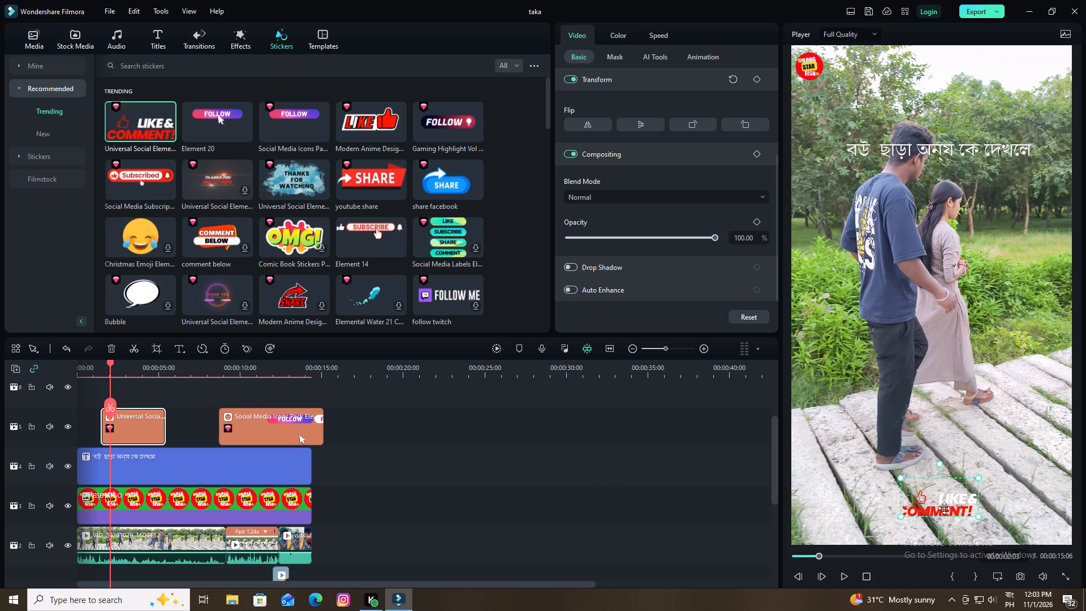
left_click_drag(944, 508, 924, 513)
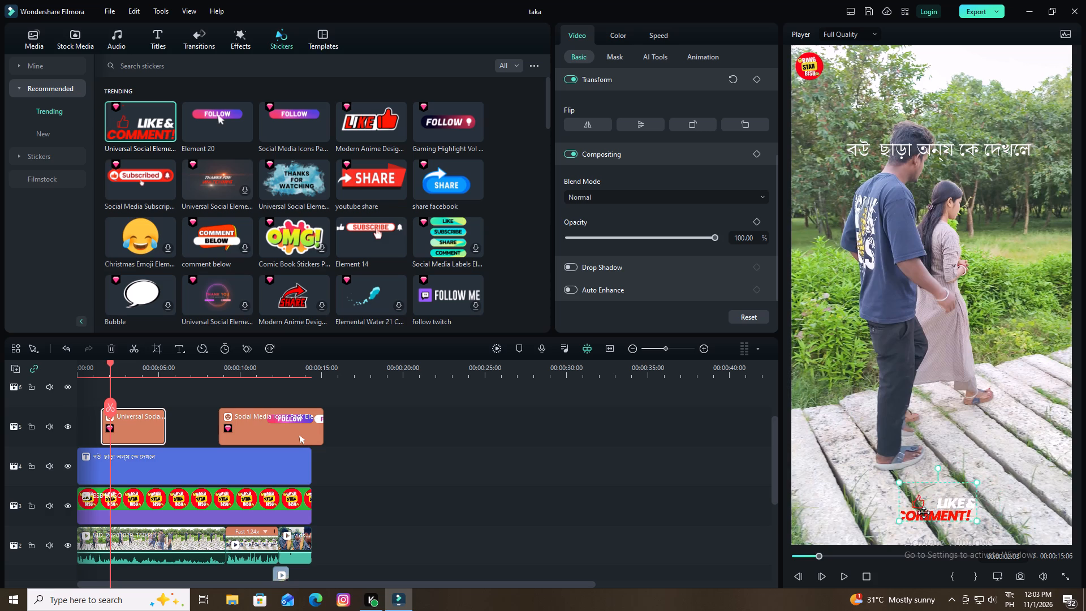
left_click_drag(924, 513, 921, 513)
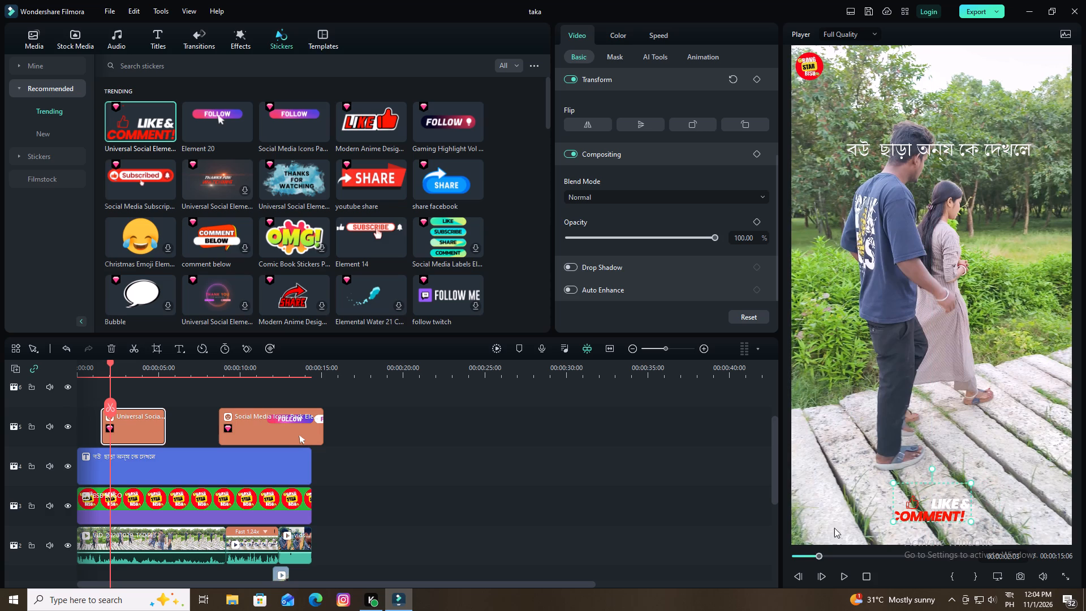
left_click(642, 519)
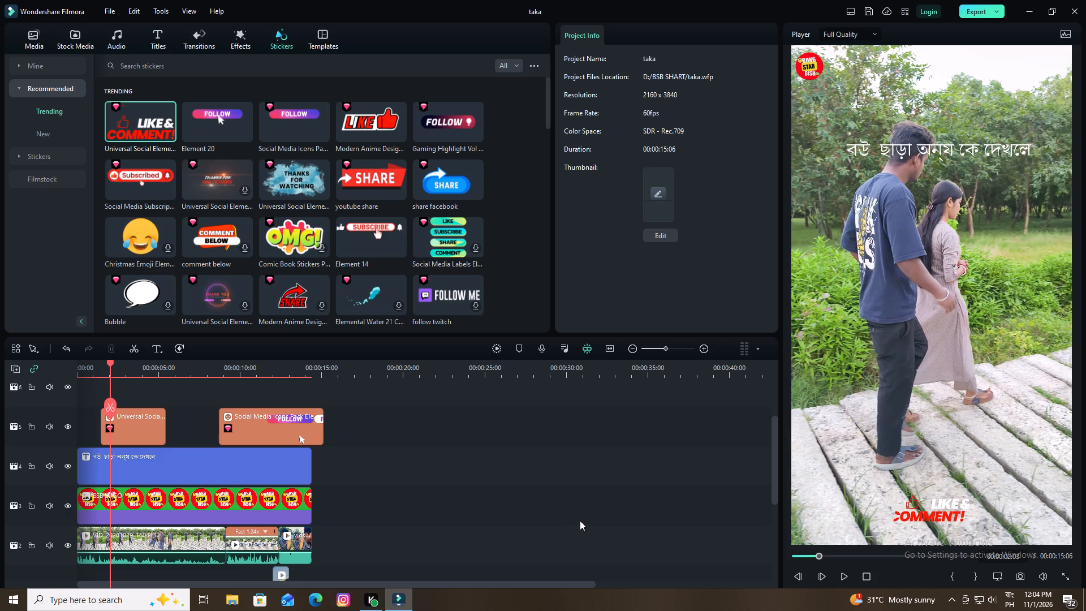
Play back the edit from the LIKE & COMMENT! sticker to the end of the footage to review the overlays.
scroll(488, 517, "down", 2)
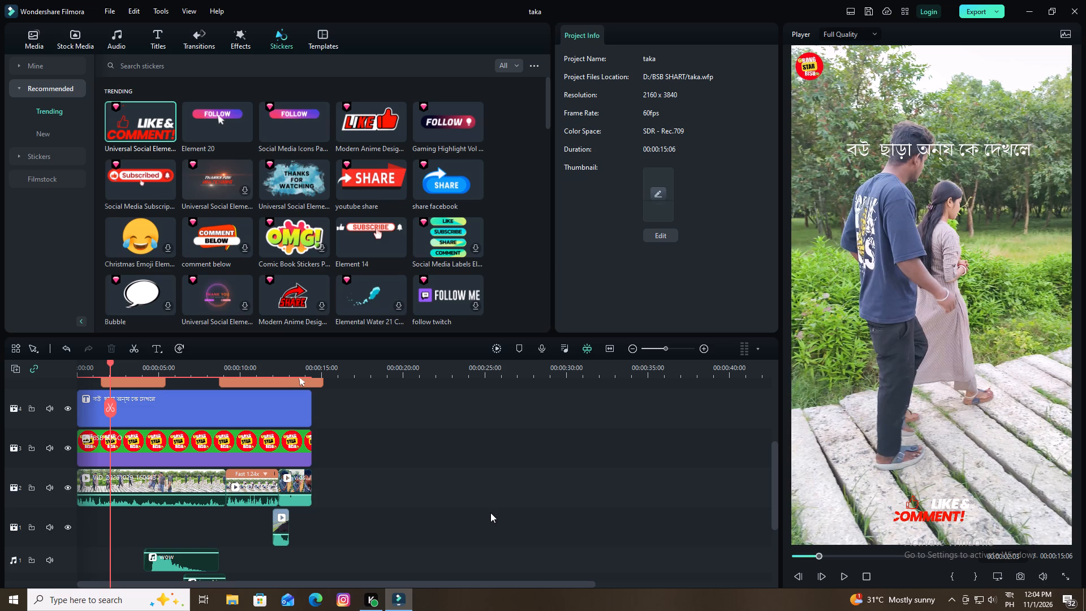
scroll(479, 535, "up", 1)
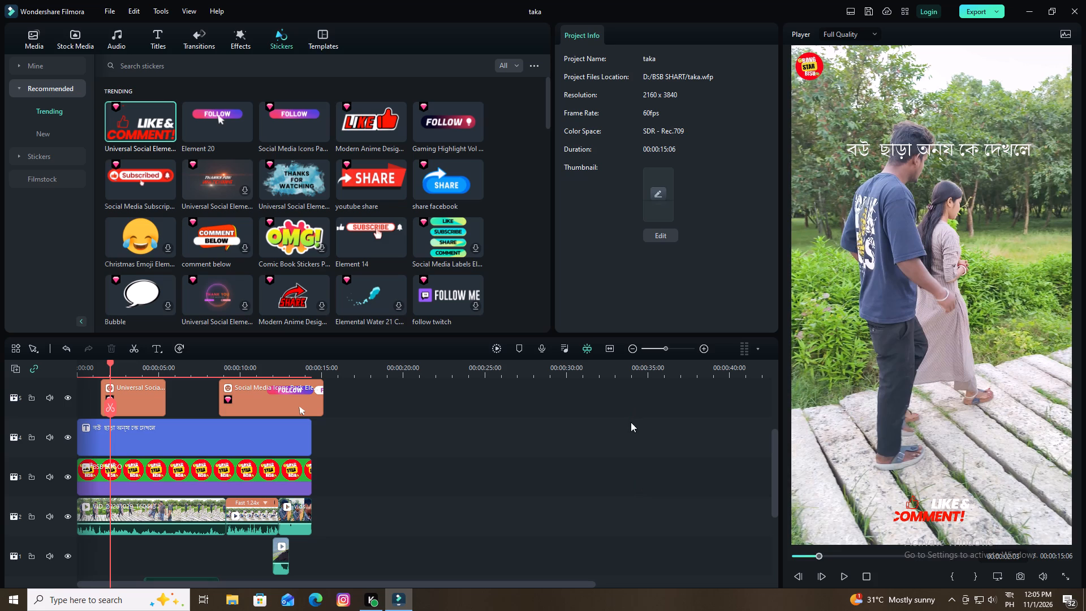
key("space")
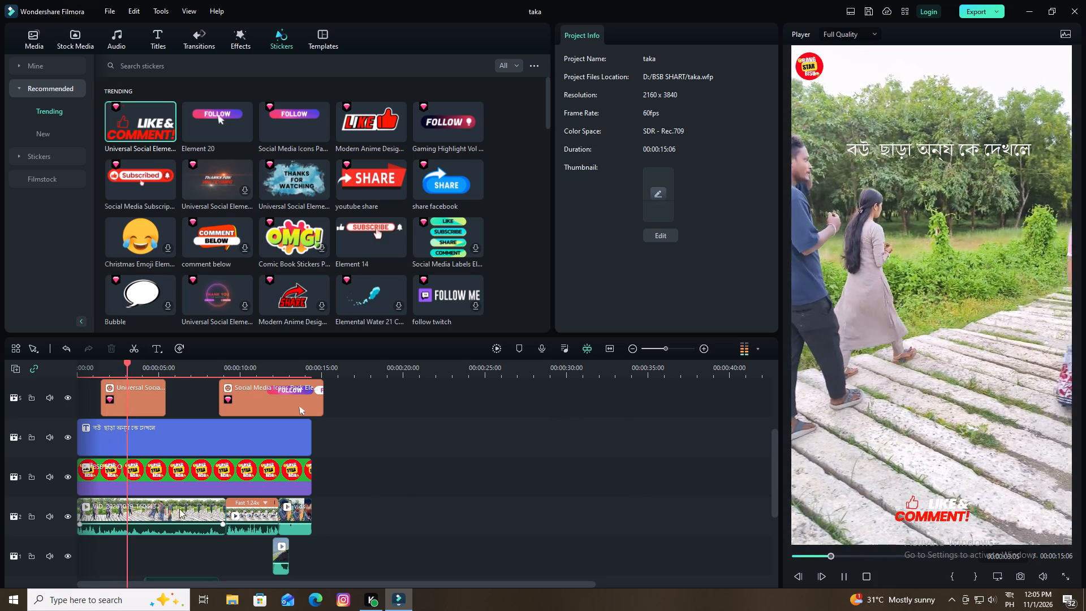
left_click_drag(173, 523, 173, 518)
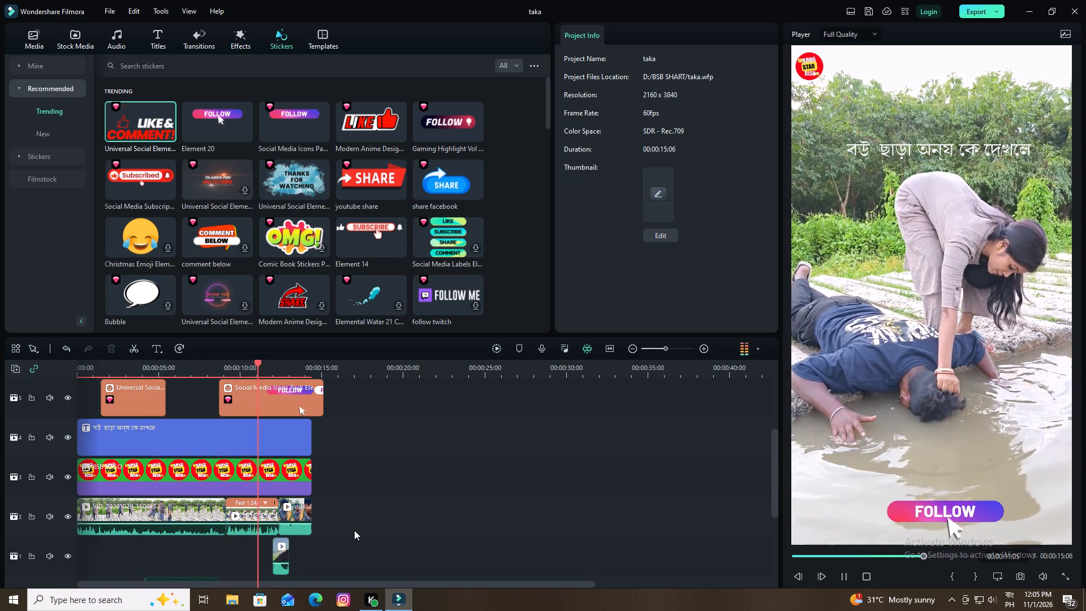
key("space")
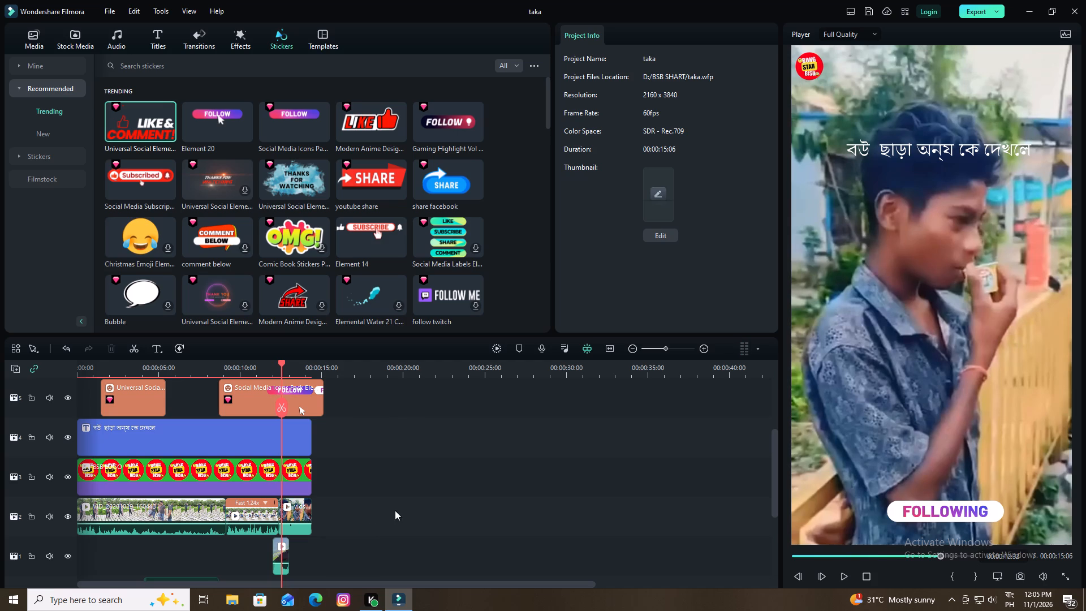
left_click(368, 434)
key("space")
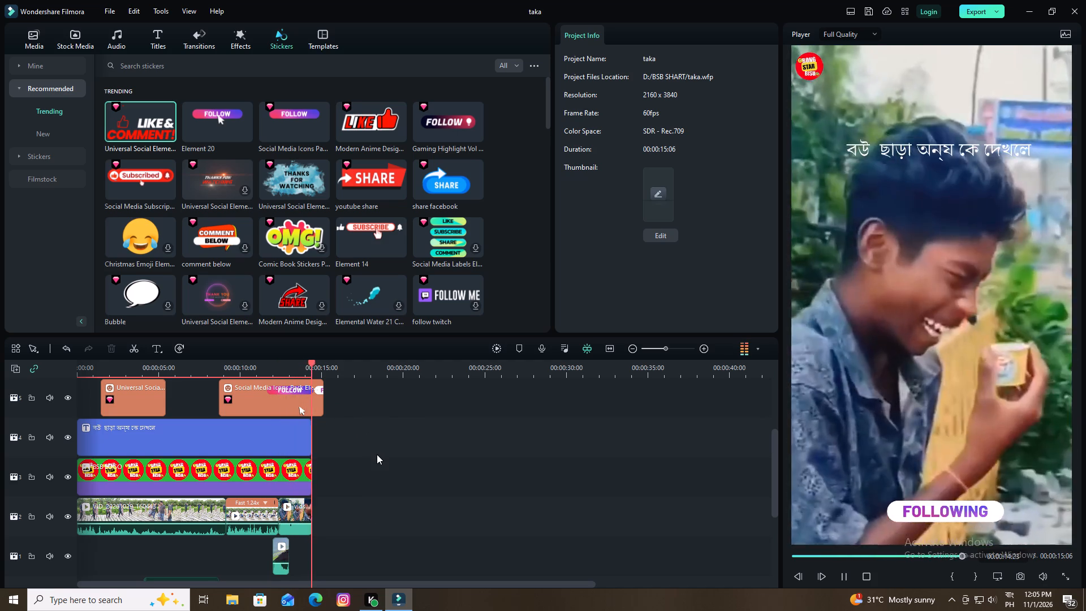
key("space")
left_click(356, 436)
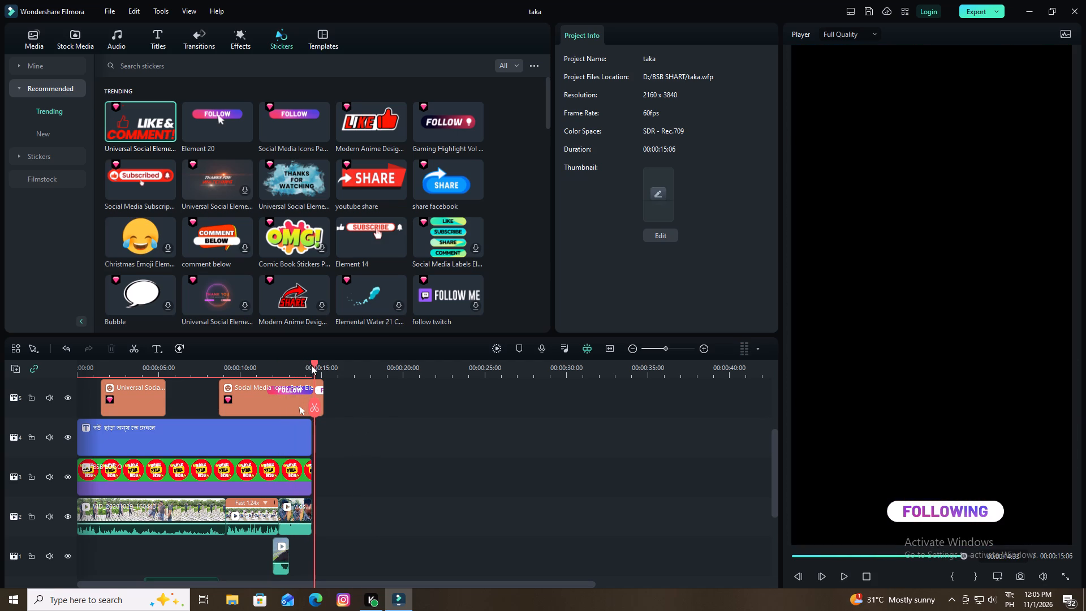
Trim the end of the Social Media Icons Pack Element 20 clip on track 5 to about 12.3 seconds and preview it.
left_click_drag(313, 363, 297, 364)
left_click_drag(324, 390, 314, 392)
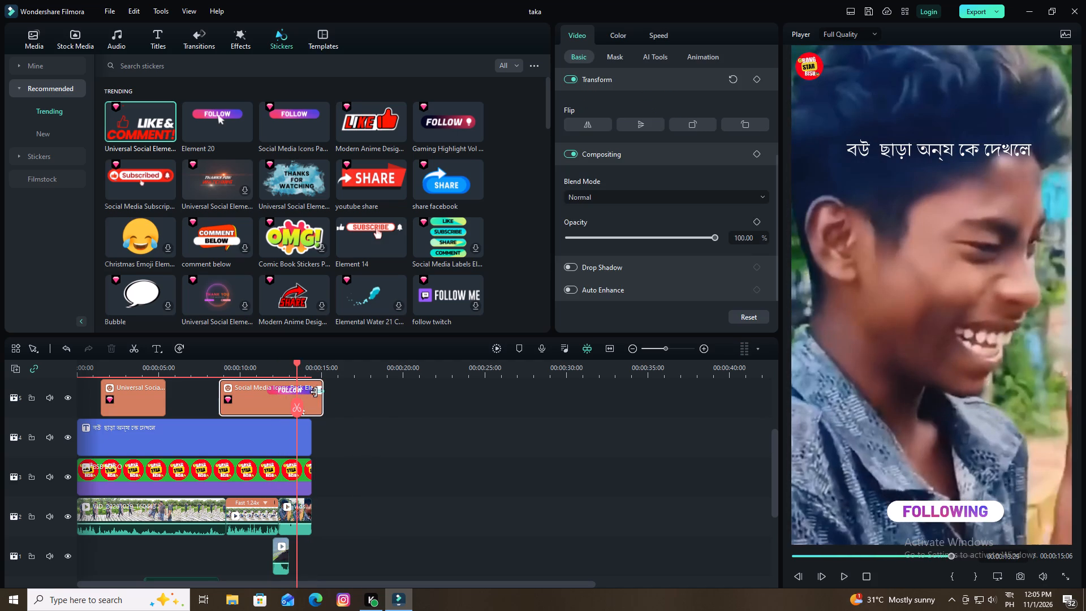
left_click_drag(314, 392, 299, 395)
left_click_drag(322, 391, 302, 392)
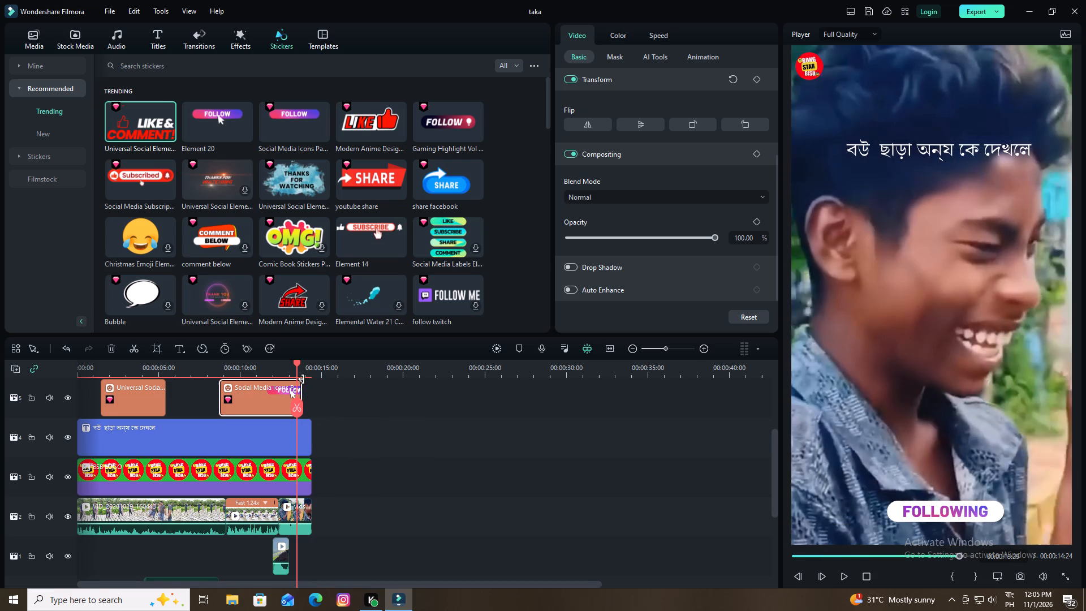
left_click_drag(296, 362, 252, 374)
key("space")
key("space")
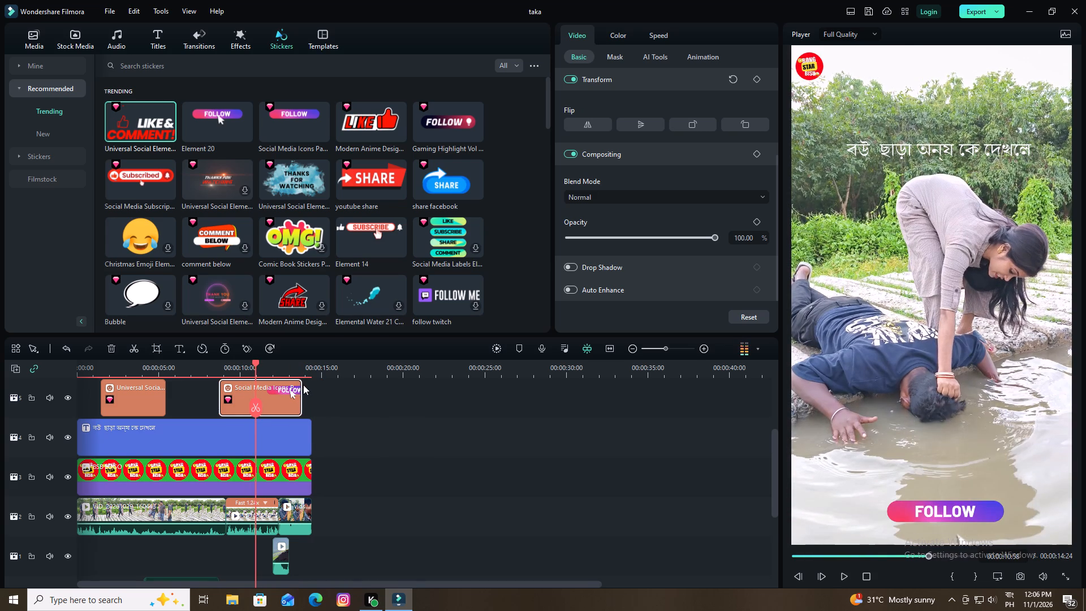
left_click_drag(300, 388, 274, 390)
key("space")
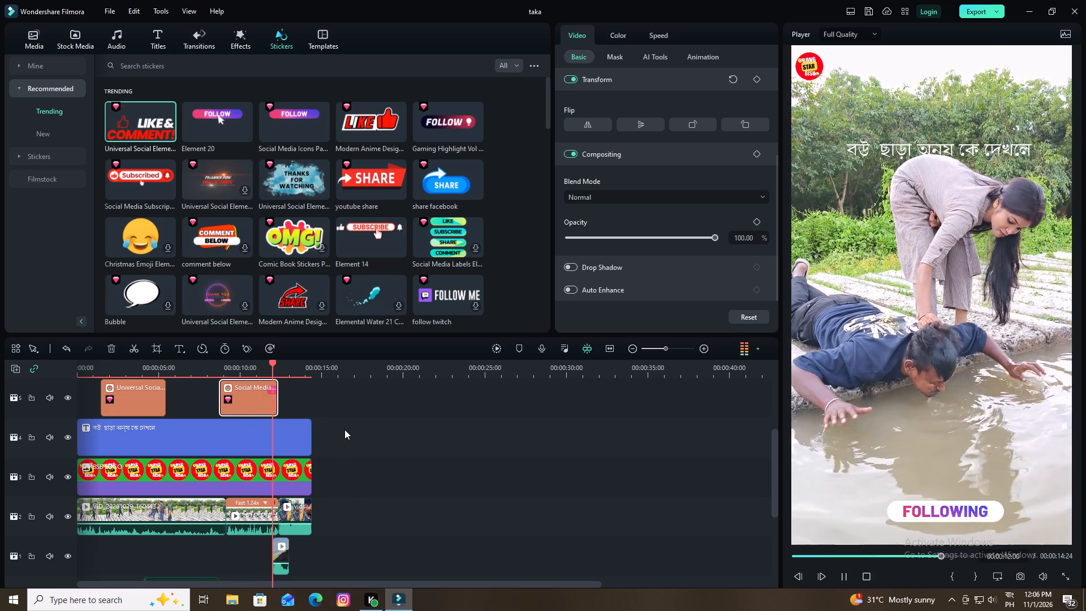
key("space")
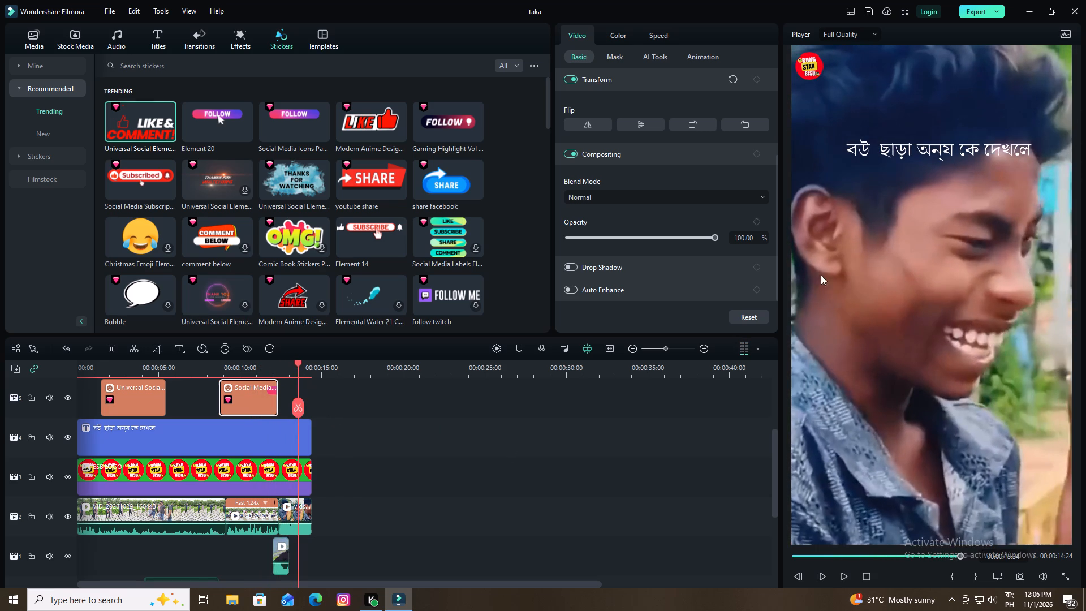
Browse the font list for one that suits the Bengali title and set the title's font to Sohid Osman Hadi Bold.
left_click(915, 154)
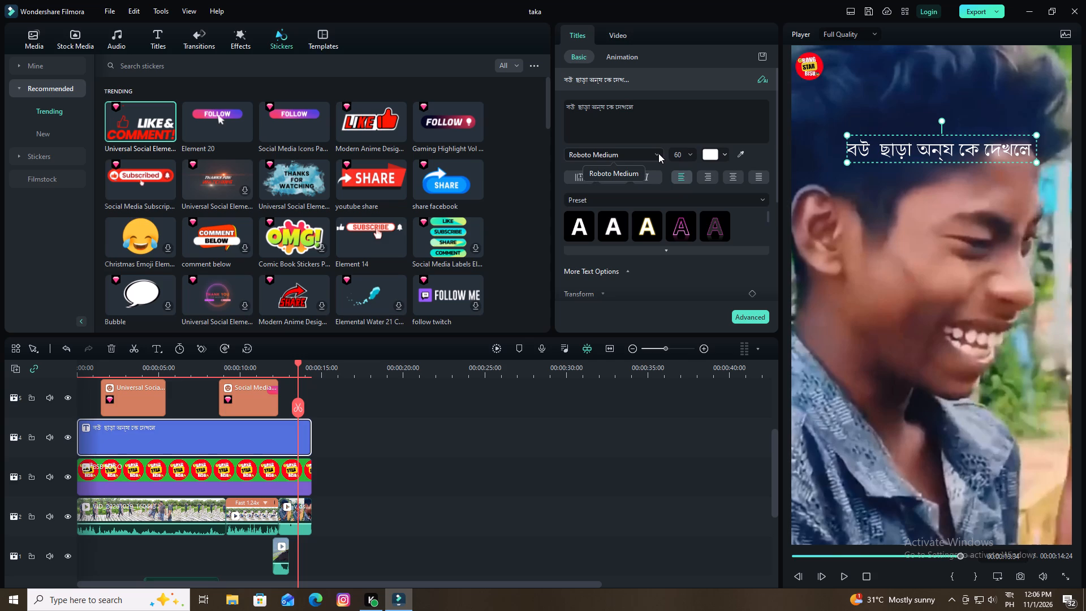
left_click(658, 153)
scroll(653, 250, "down", 6)
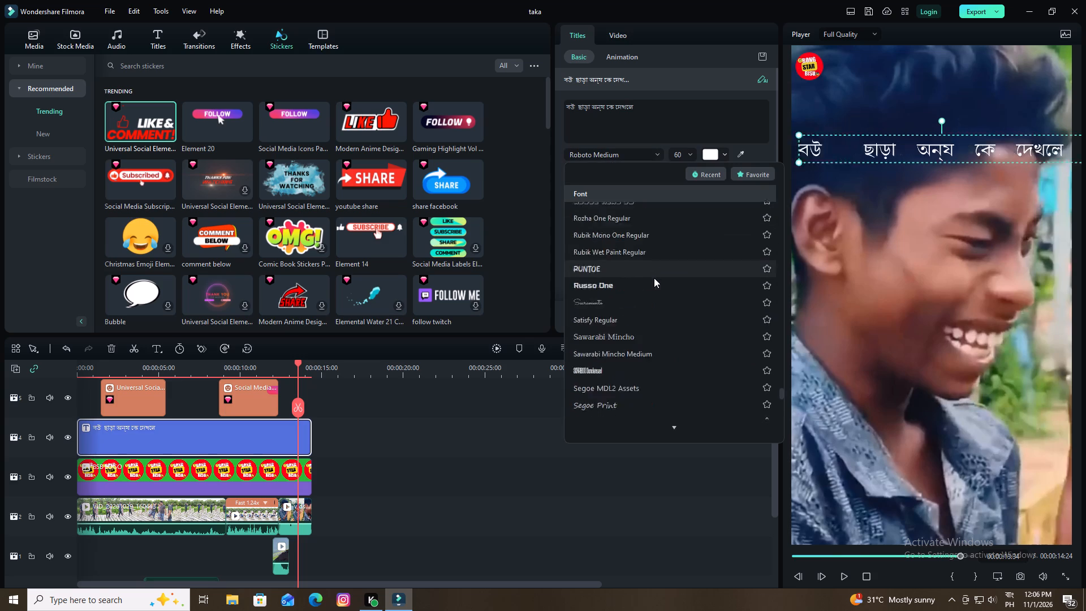
scroll(654, 278, "down", 12)
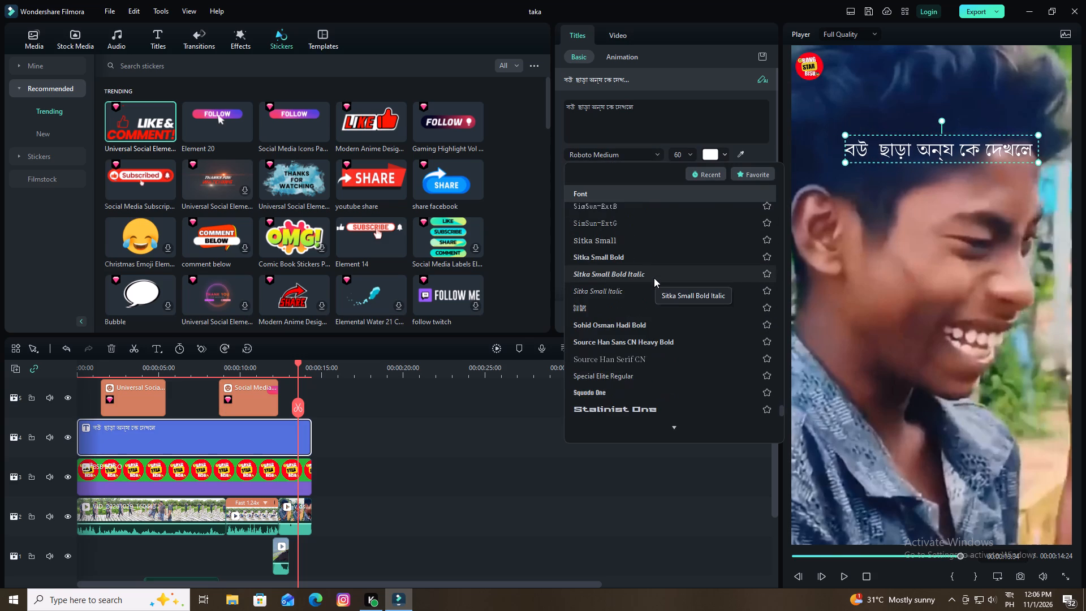
scroll(654, 278, "down", 2)
scroll(654, 278, "up", 1)
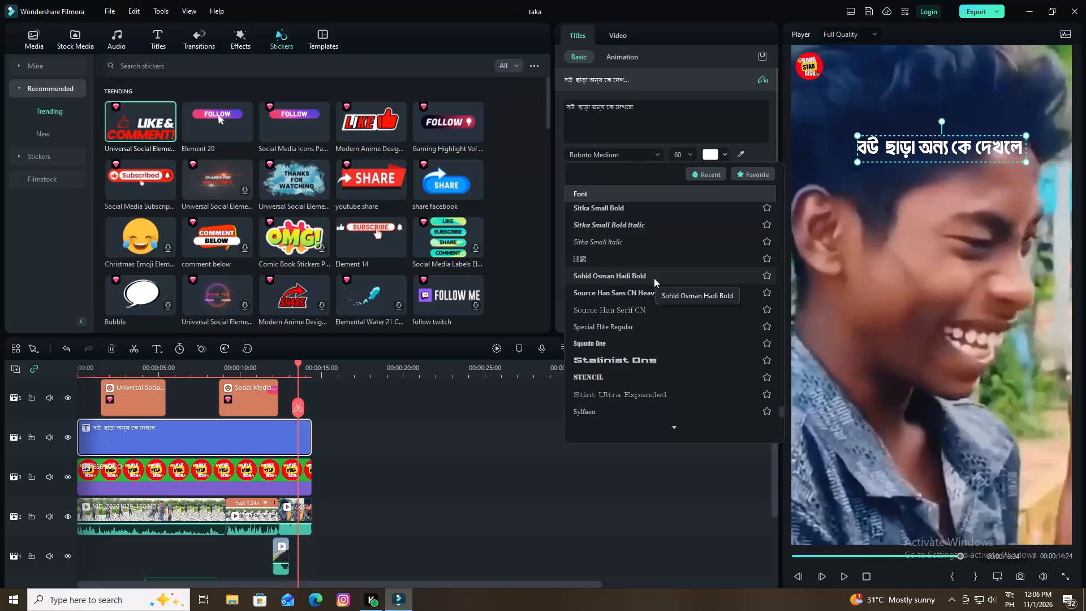
scroll(654, 293, "down", 1)
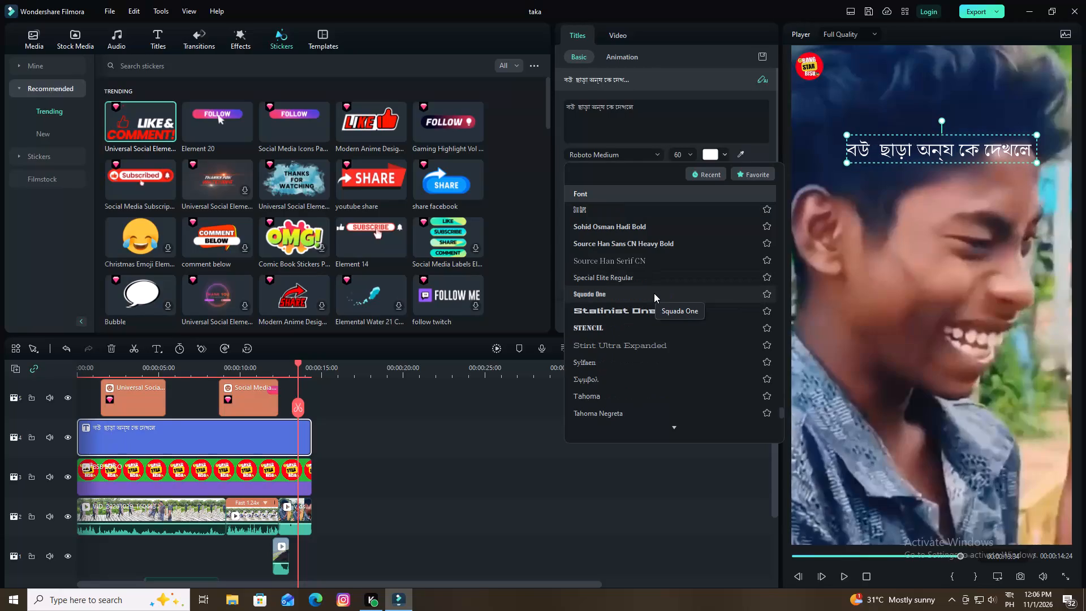
scroll(654, 293, "down", 4)
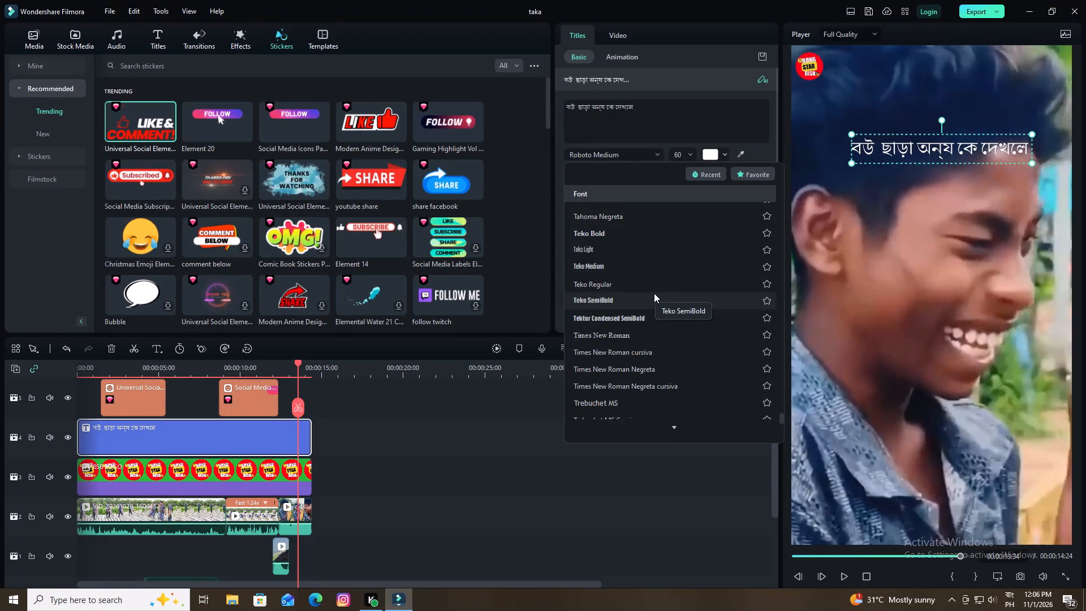
scroll(654, 293, "down", 7)
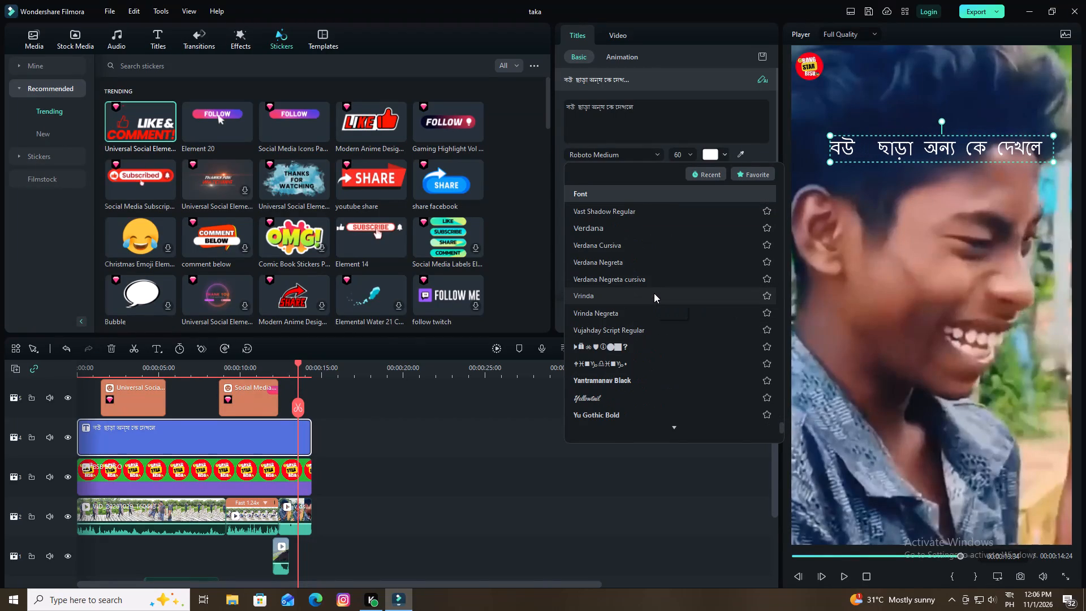
scroll(654, 293, "down", 4)
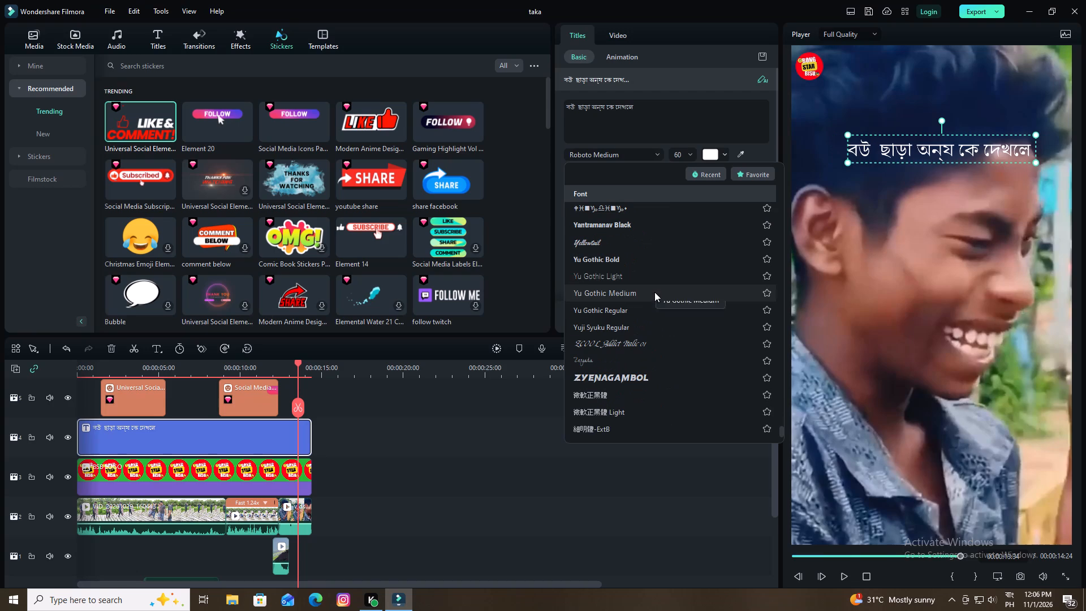
scroll(654, 292, "down", 7)
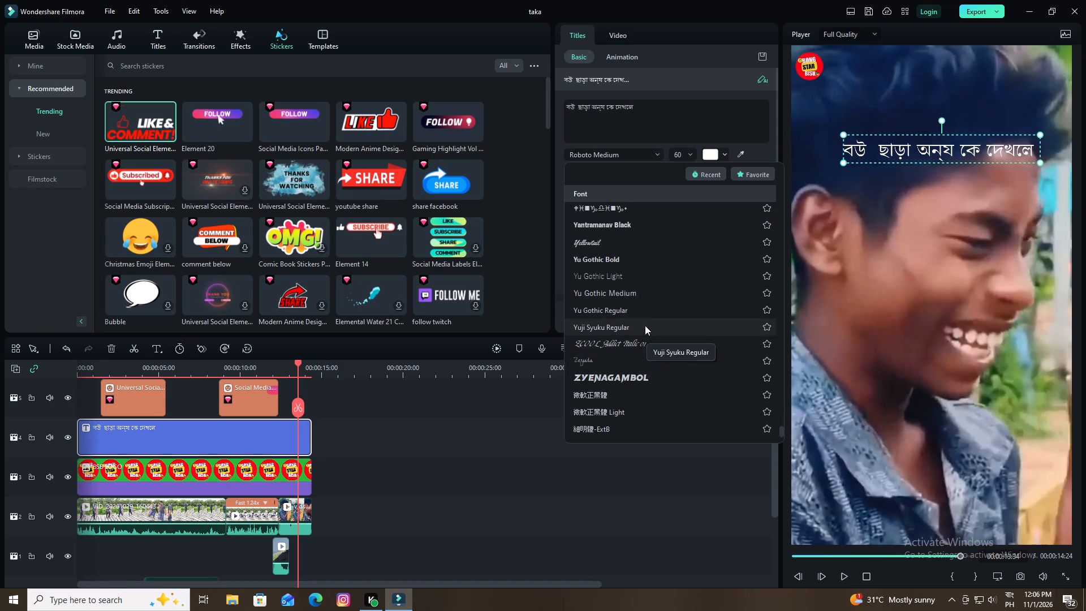
scroll(645, 324, "up", 6)
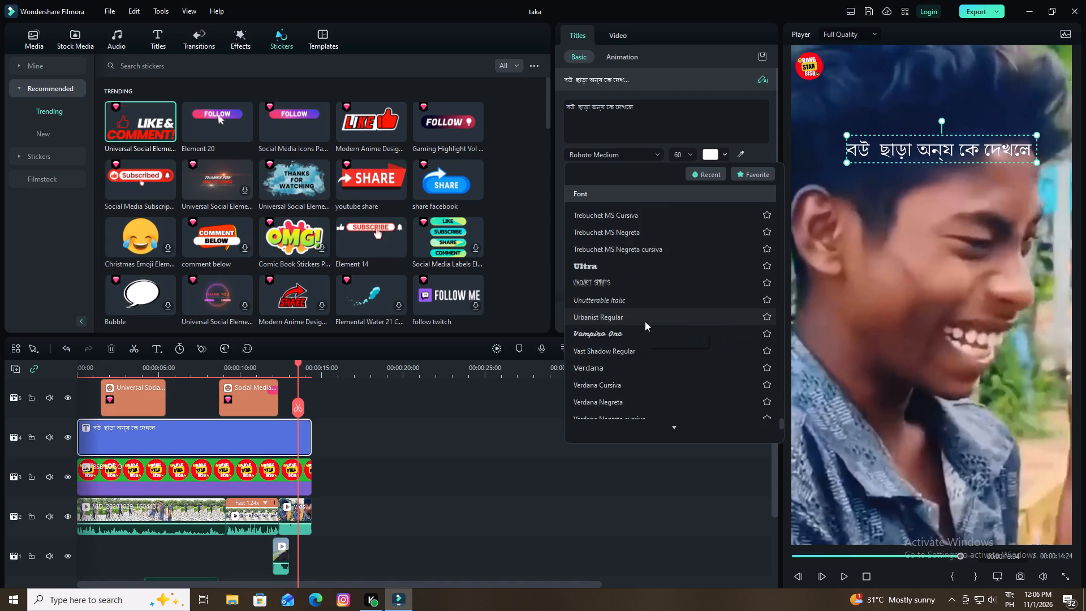
scroll(645, 321, "up", 7)
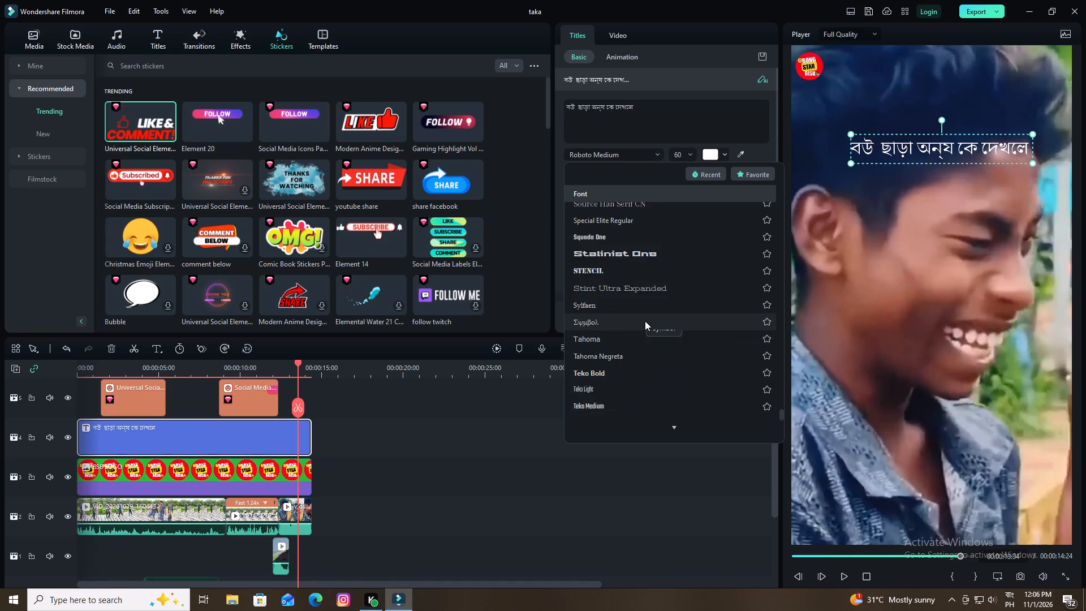
scroll(645, 321, "up", 3)
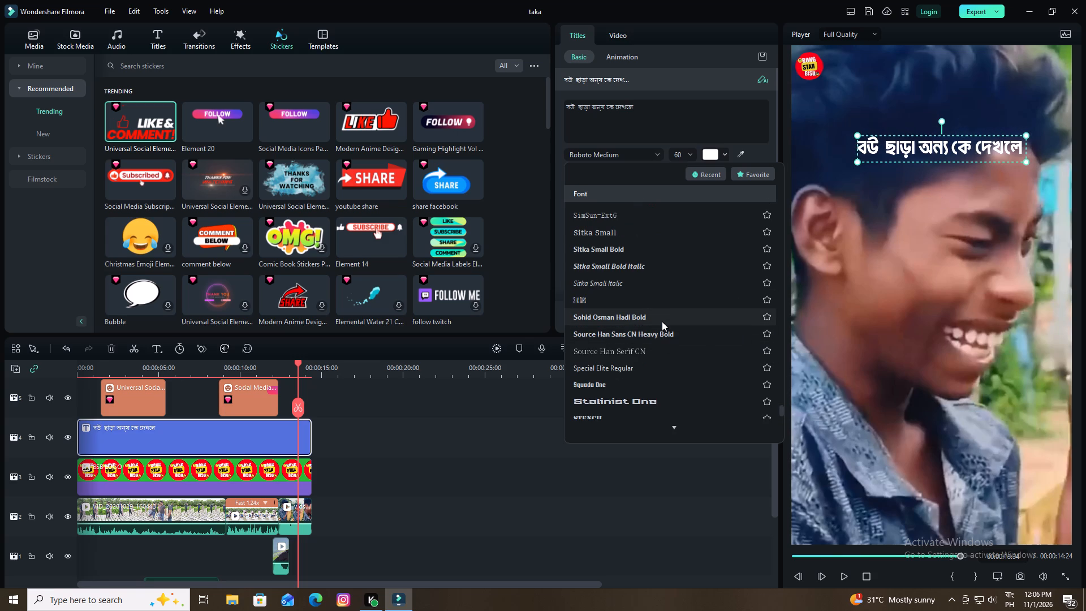
left_click(662, 321)
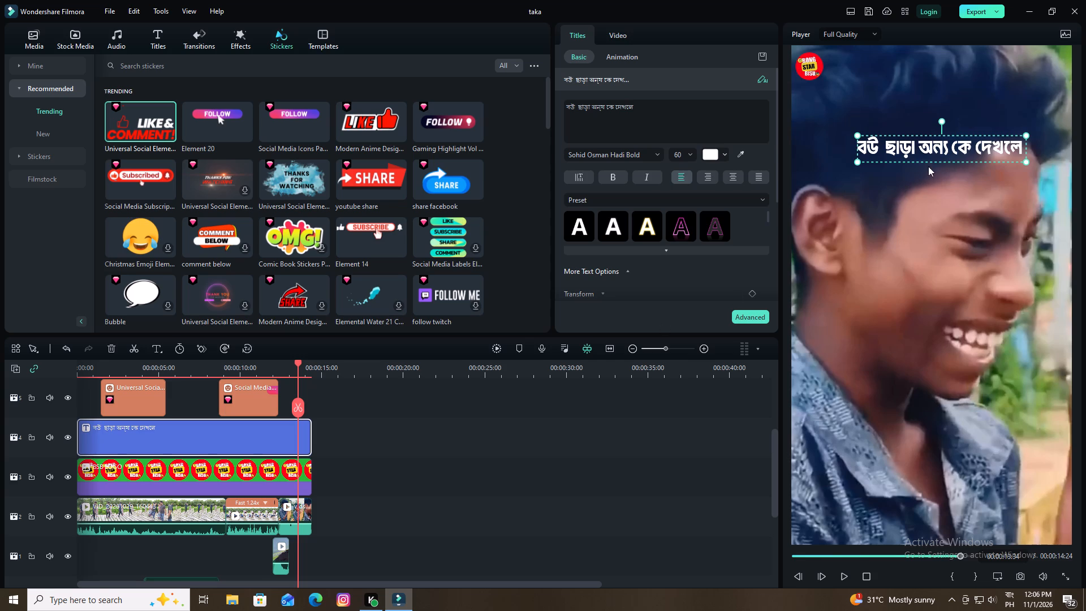
Move the Bengali title up over the boy's hair in the video frame.
left_click_drag(931, 161, 929, 127)
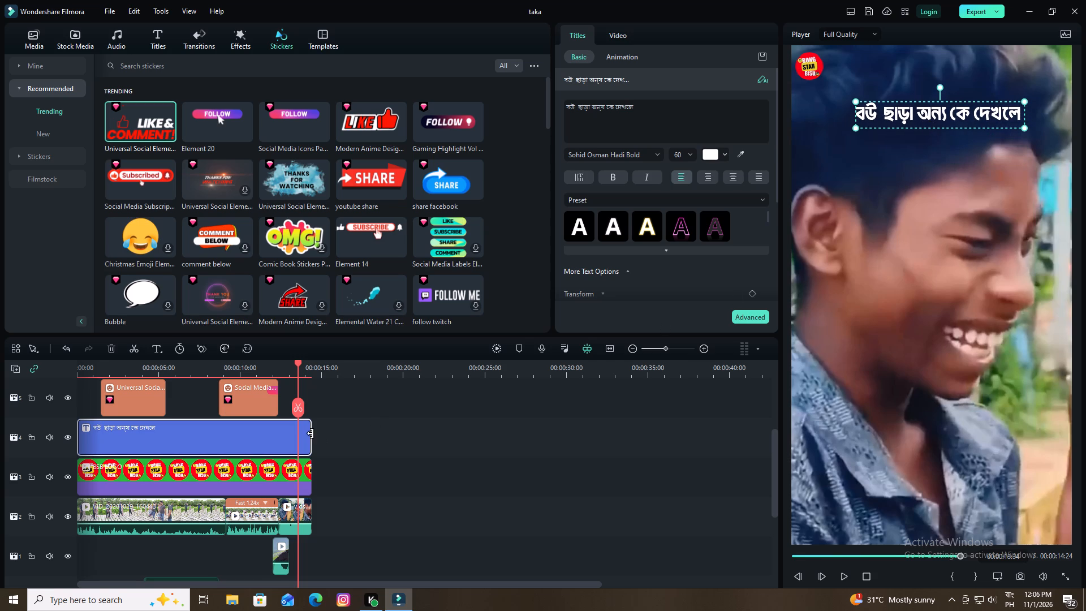
Trim the end of the title clip on track 4 to about 12.3 seconds, in line with the Social Media sticker's end.
left_click_drag(311, 433, 278, 434)
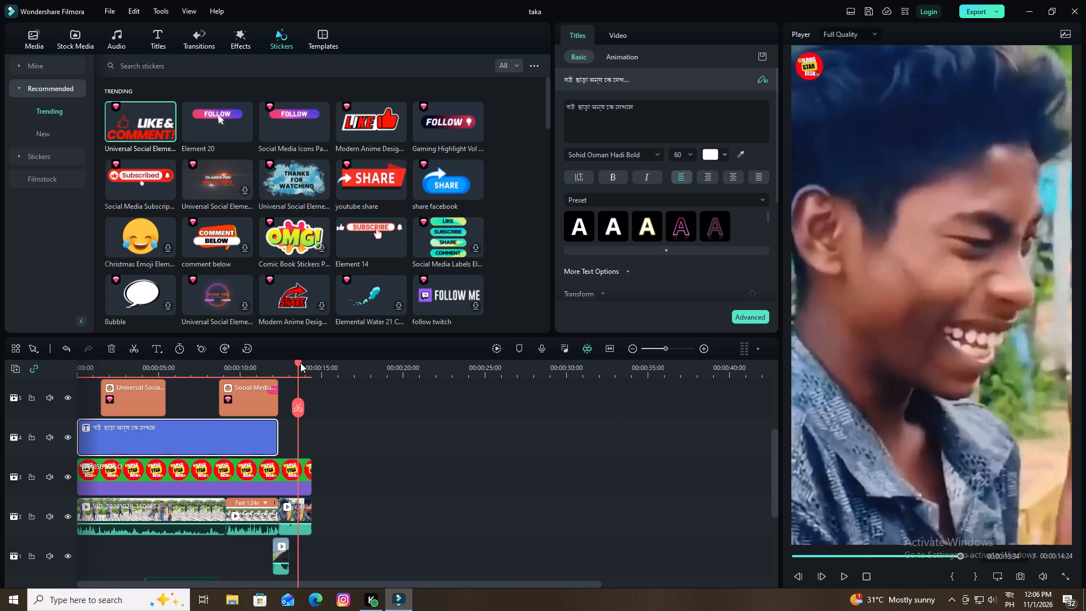
Preview the pond scene at about 10.7 seconds and move the title slightly higher, just below the logo's level.
left_click_drag(300, 363, 252, 378)
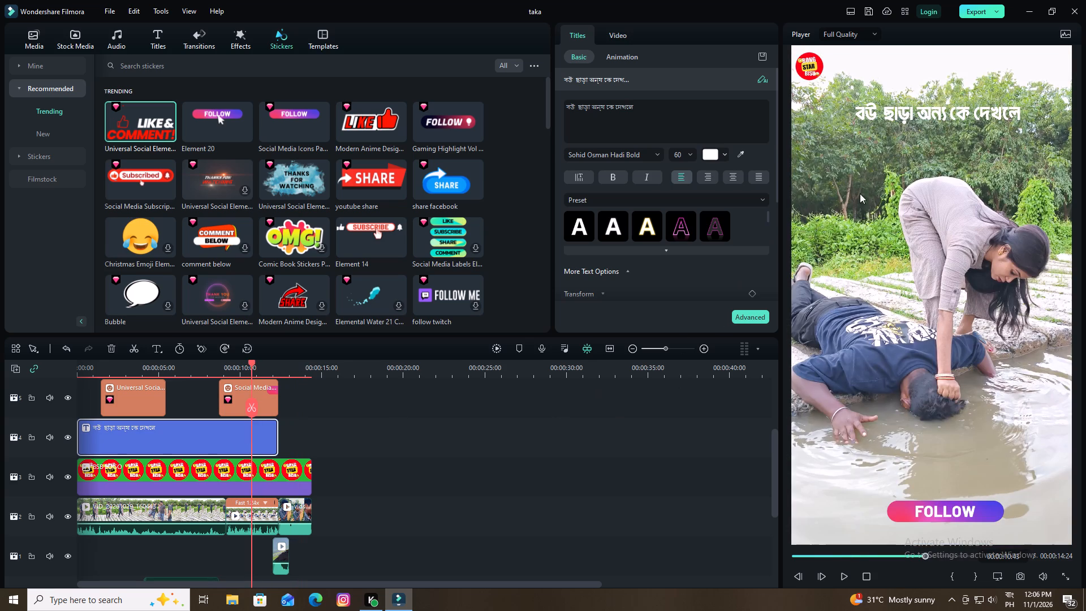
left_click(925, 114)
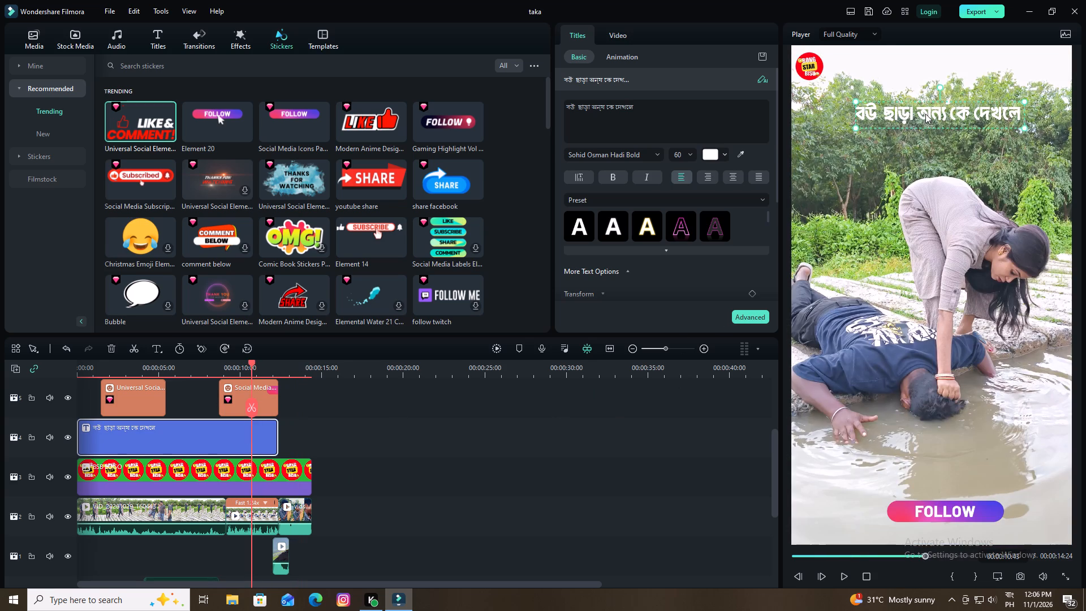
left_click_drag(925, 114, 926, 97)
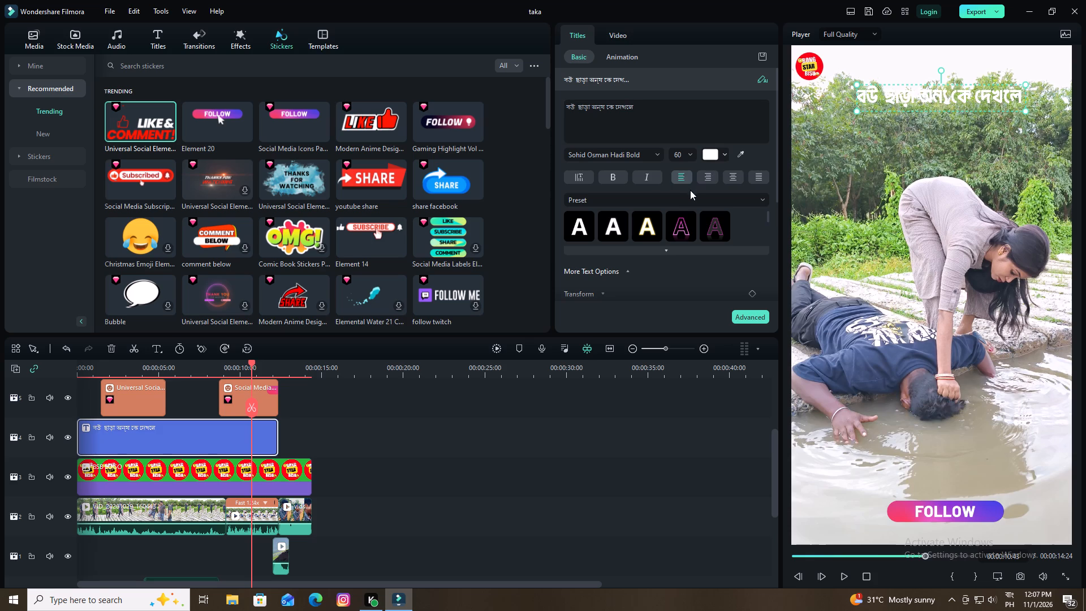
Apply italic and bold styling to the Bengali title.
left_click(644, 178)
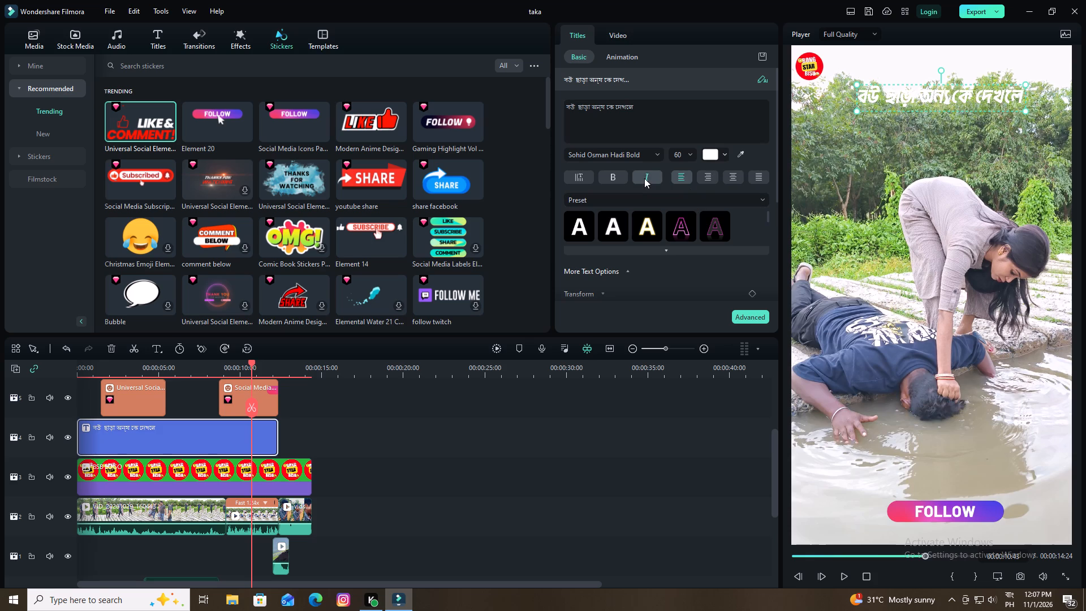
left_click(615, 178)
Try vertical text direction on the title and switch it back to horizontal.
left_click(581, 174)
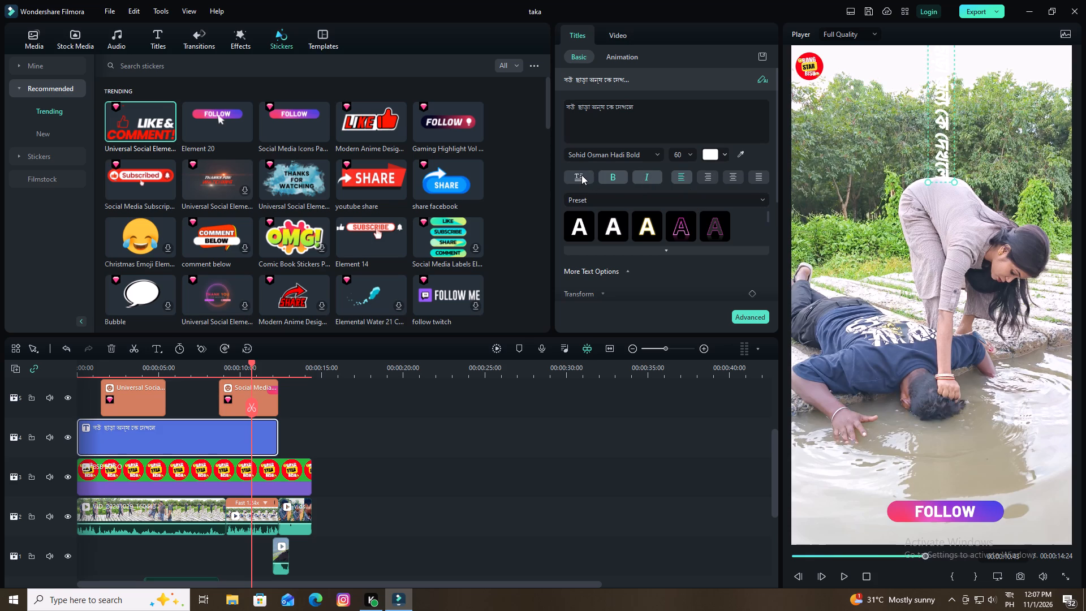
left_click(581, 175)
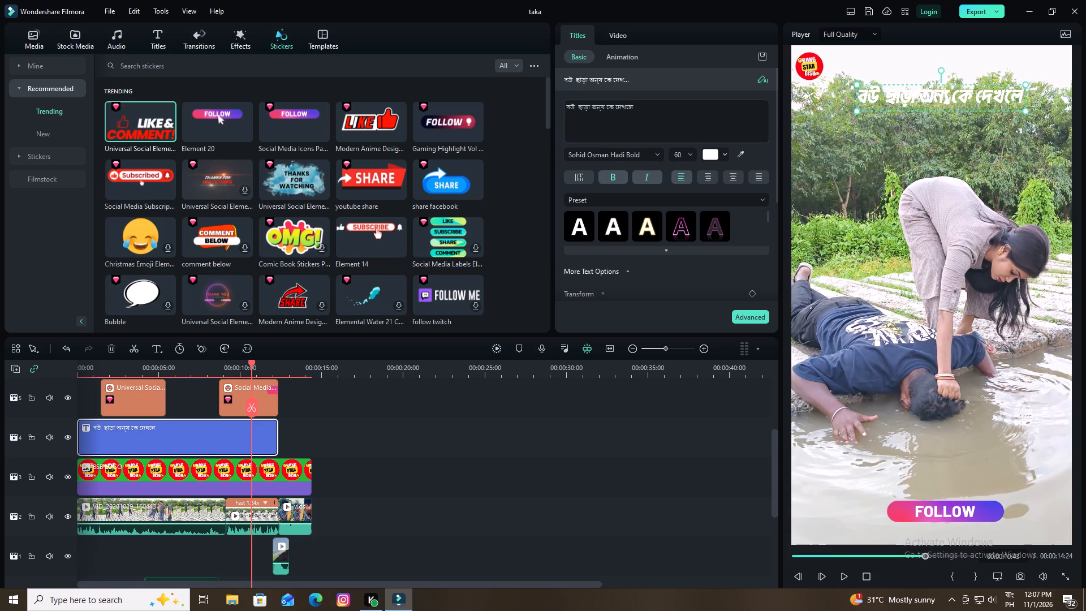
Colour the words বউ ছাড়া in the title dark purple.
left_click_drag(574, 106, 564, 108)
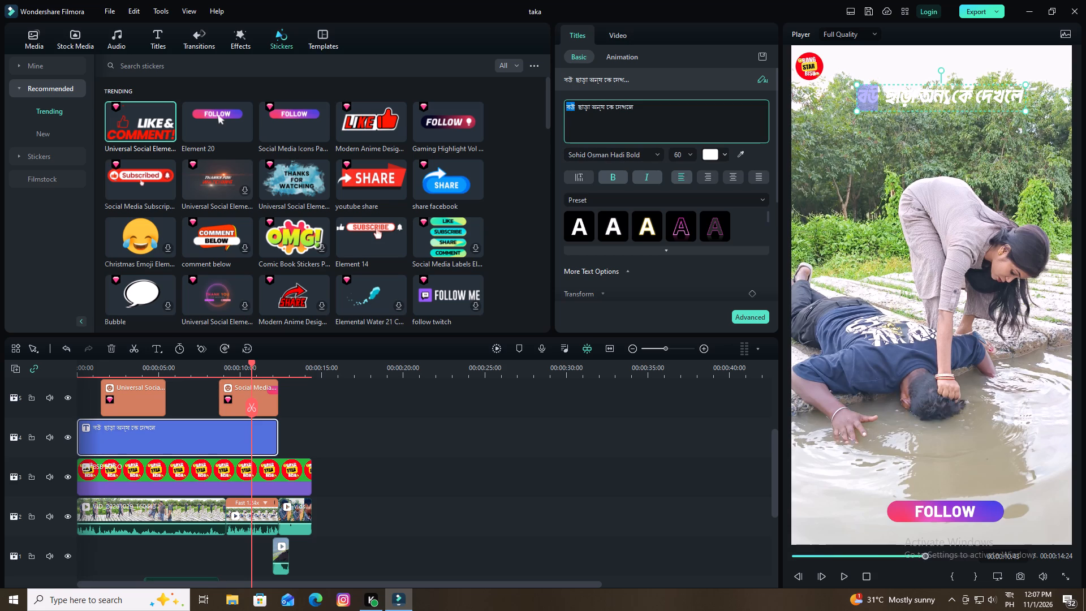
left_click_drag(589, 107, 566, 110)
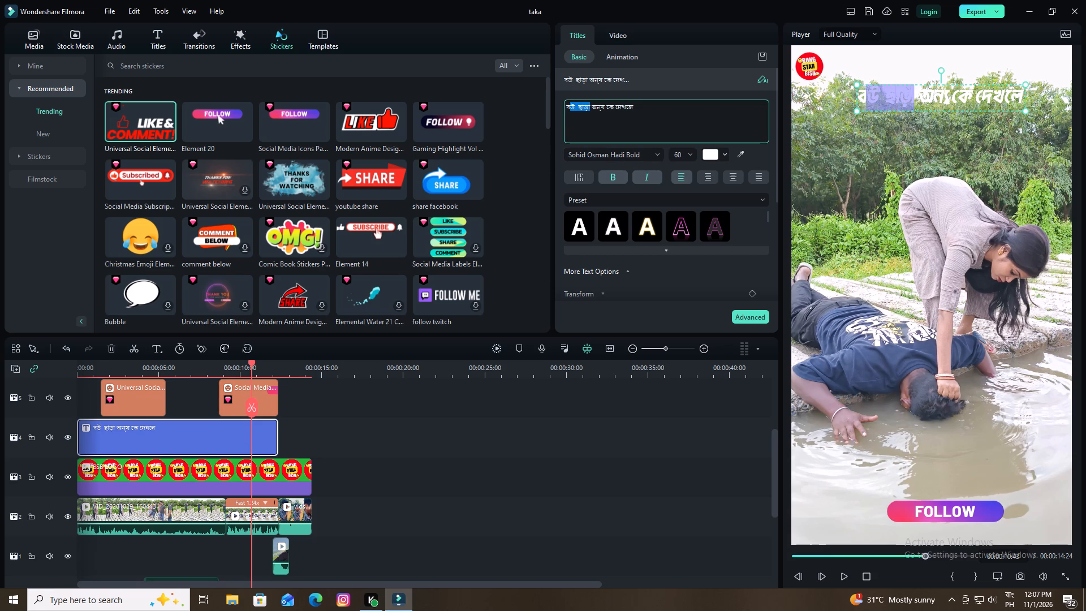
left_click_drag(566, 110, 565, 110)
left_click(722, 154)
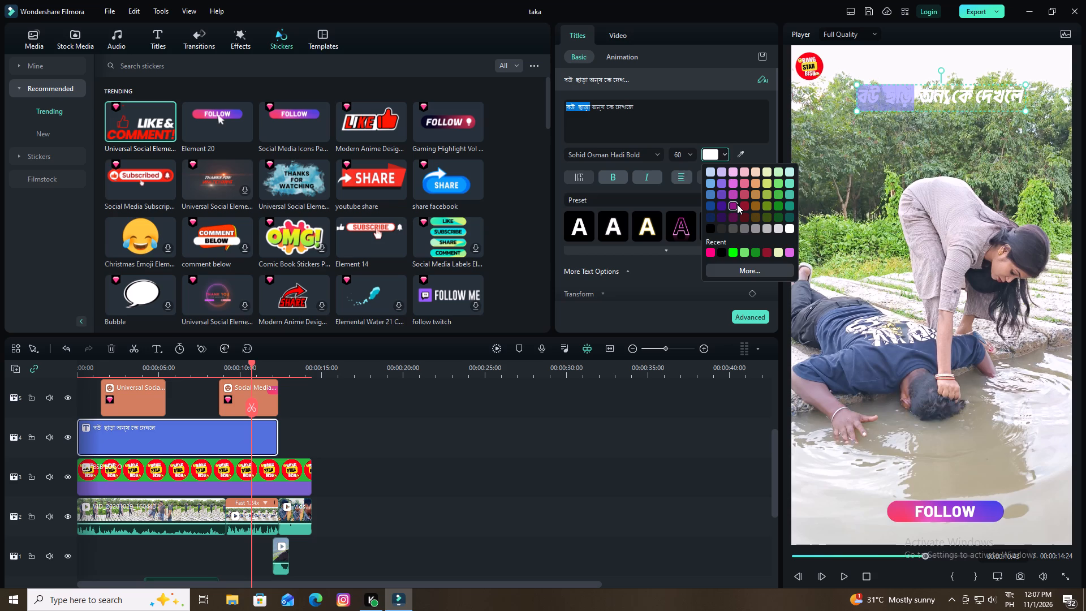
left_click(735, 205)
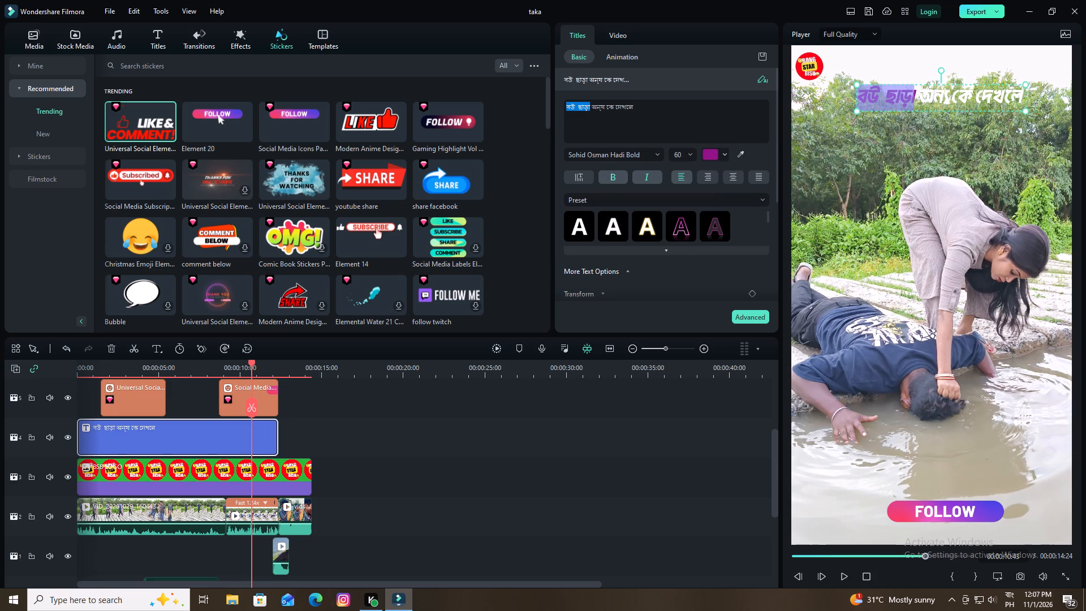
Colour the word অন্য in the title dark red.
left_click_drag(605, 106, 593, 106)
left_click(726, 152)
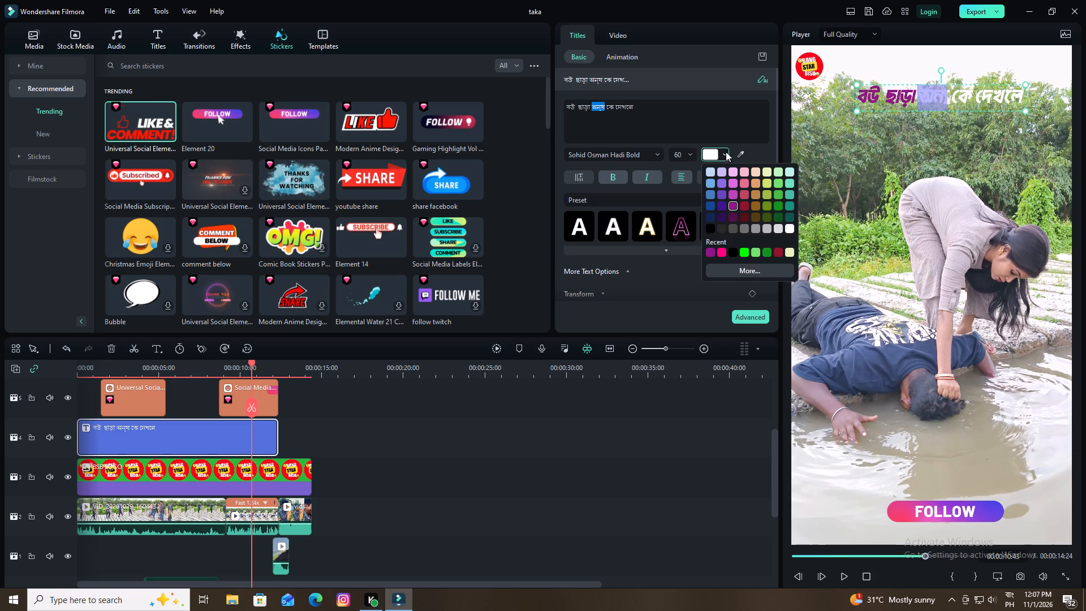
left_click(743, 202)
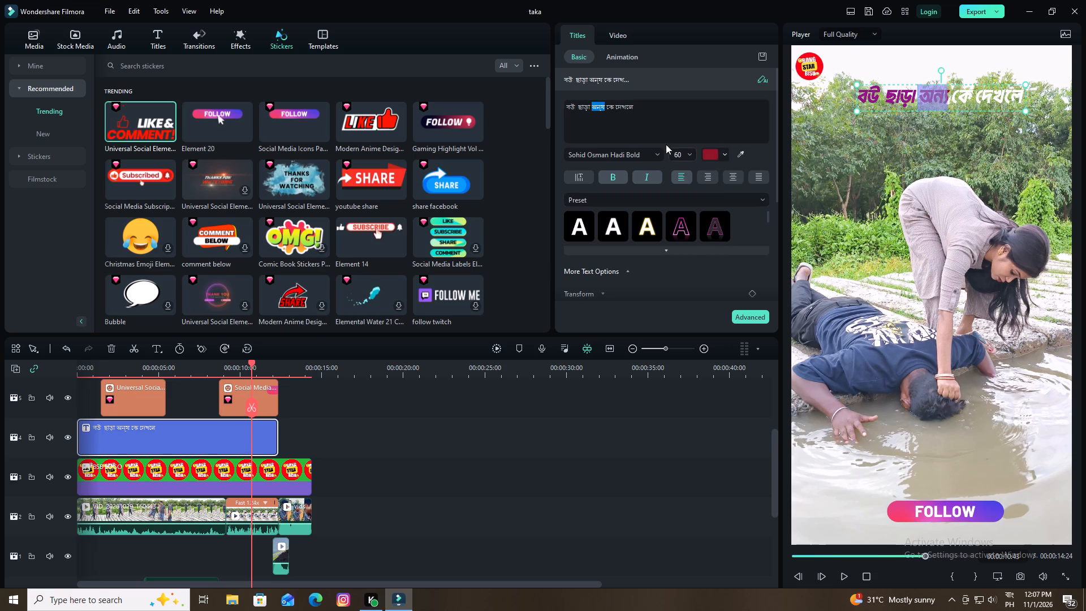
Colour the words কে দেখলে in the title with the recently used bright pink.
left_click_drag(633, 108, 607, 110)
left_click(721, 155)
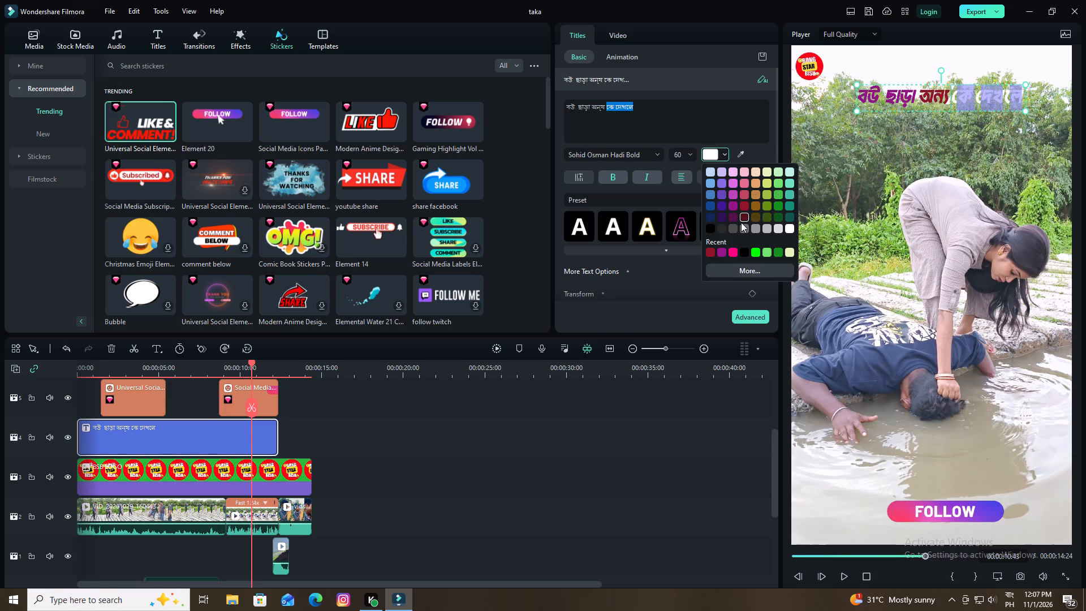
left_click(734, 249)
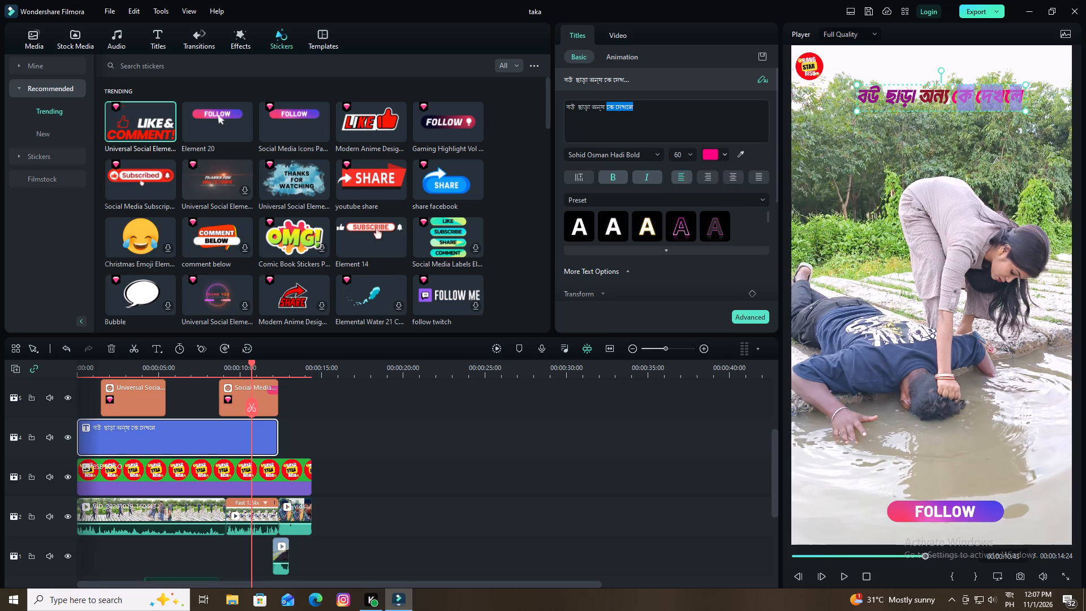
Recolour the word অন্য in the title dark blue (RGB 0, 0, 127) using the basic colour palette.
left_click_drag(605, 109, 594, 109)
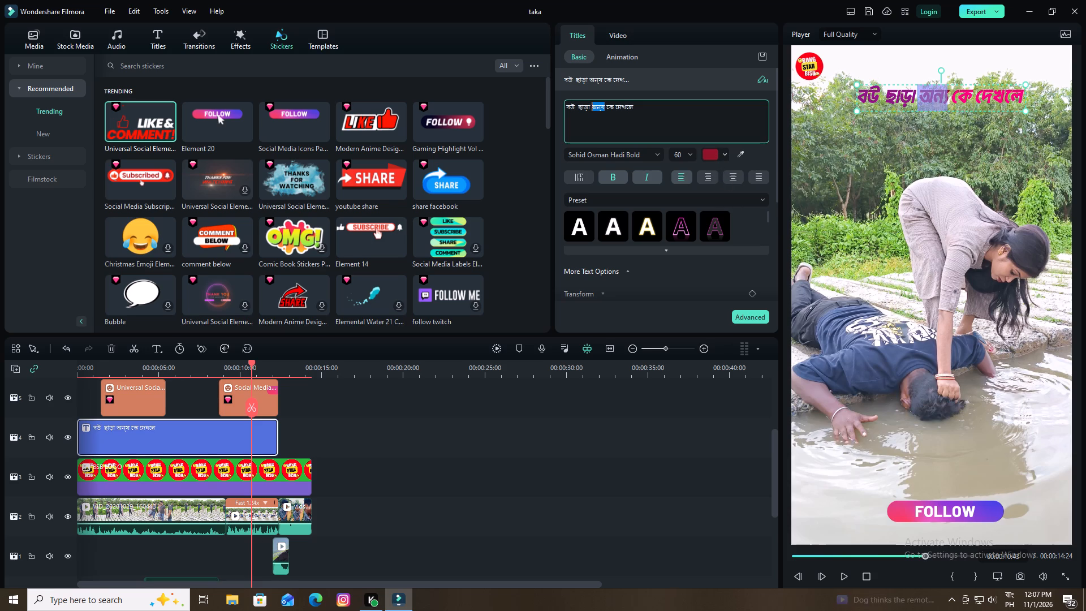
left_click(722, 155)
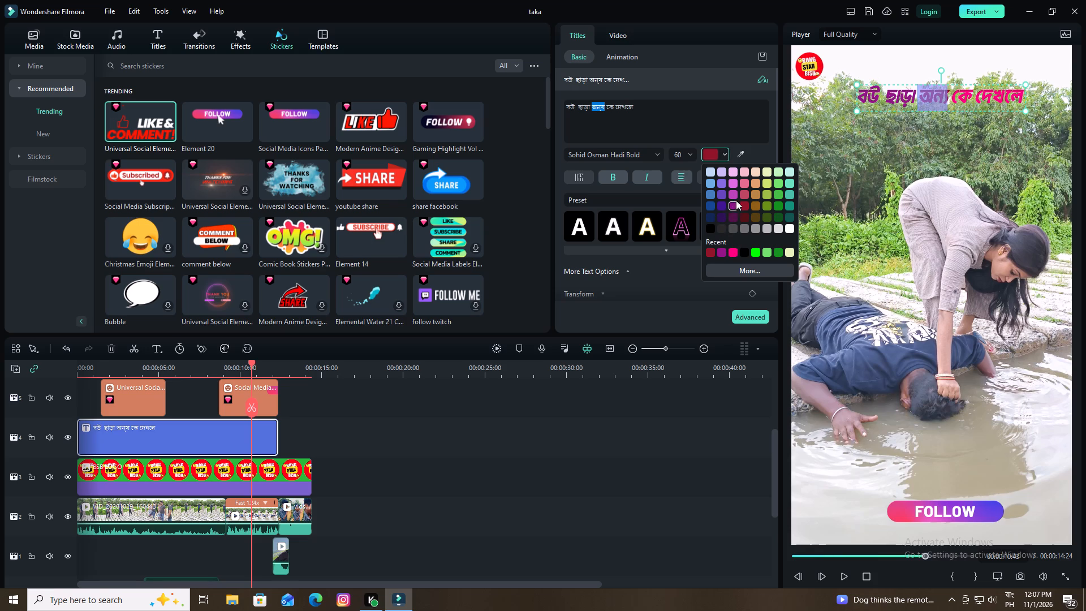
left_click(753, 268)
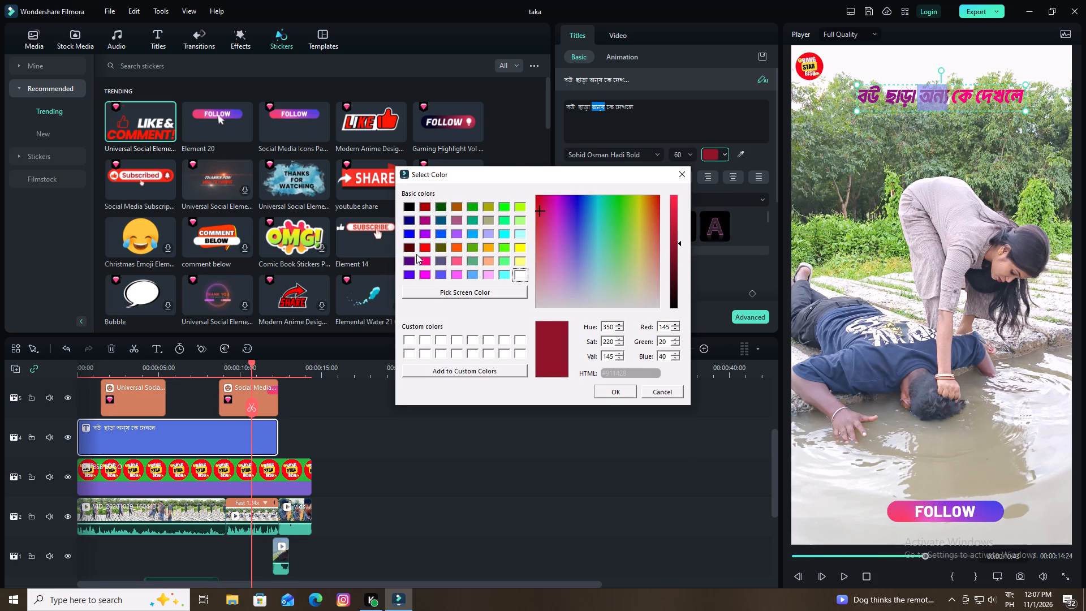
left_click(409, 218)
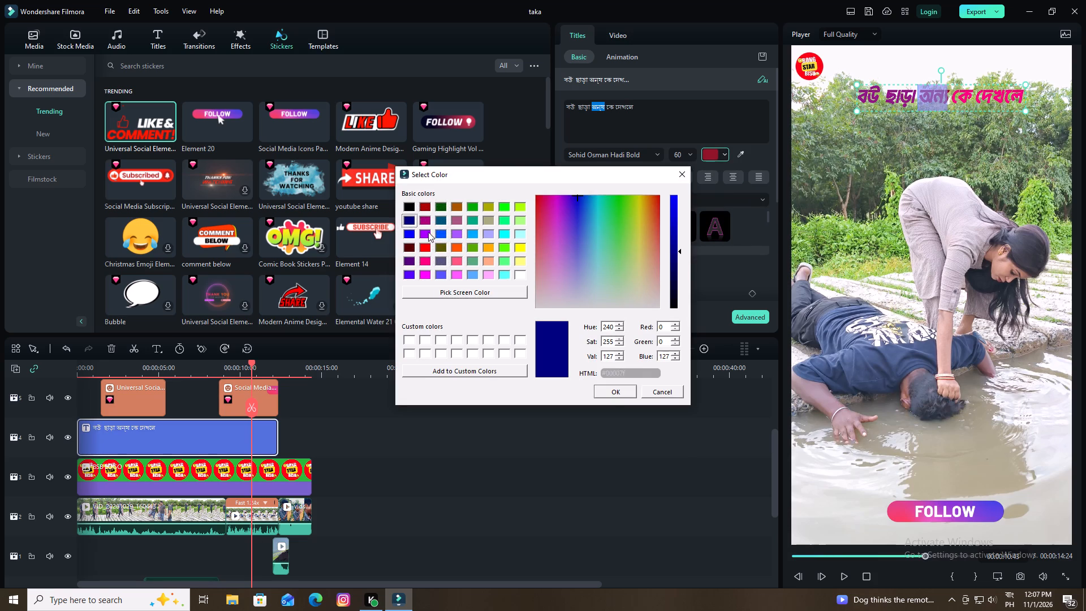
left_click(609, 396)
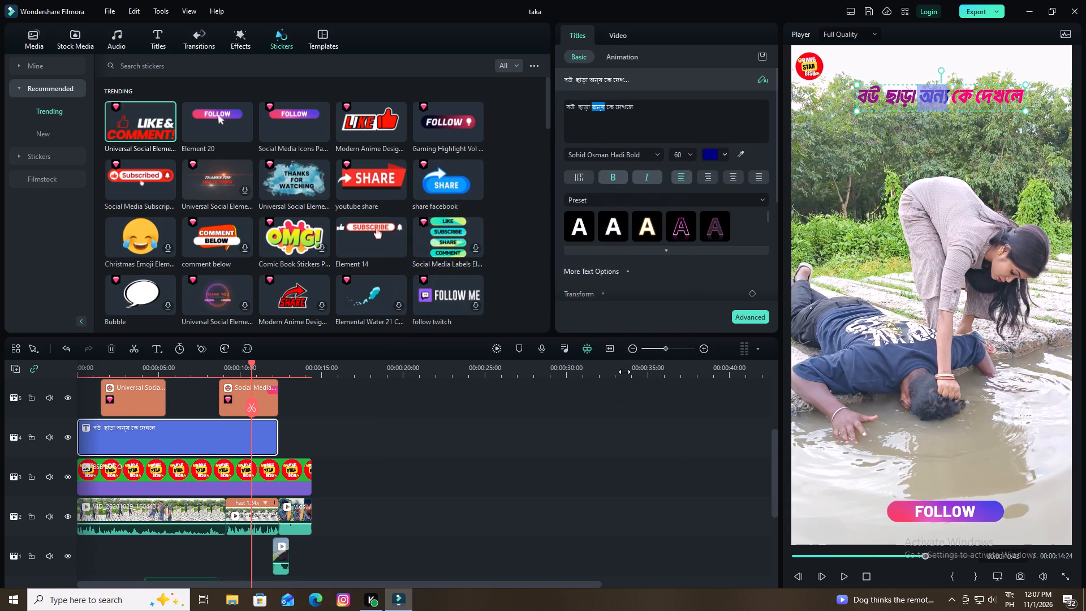
Play the whole video from the start to review the recoloured title and the stickers.
left_click(549, 419)
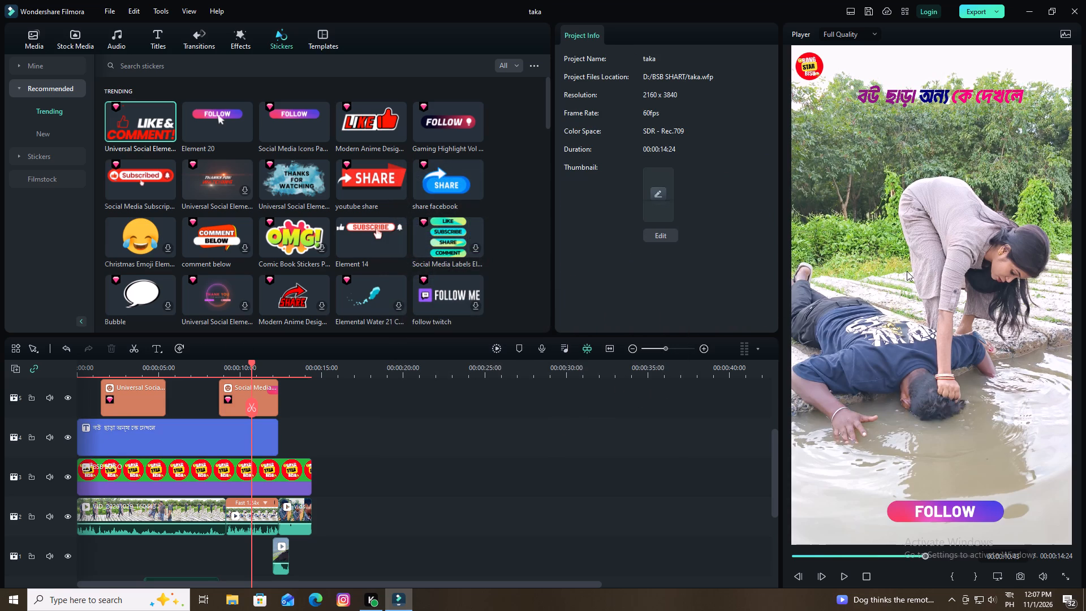
left_click_drag(252, 360, 191, 365)
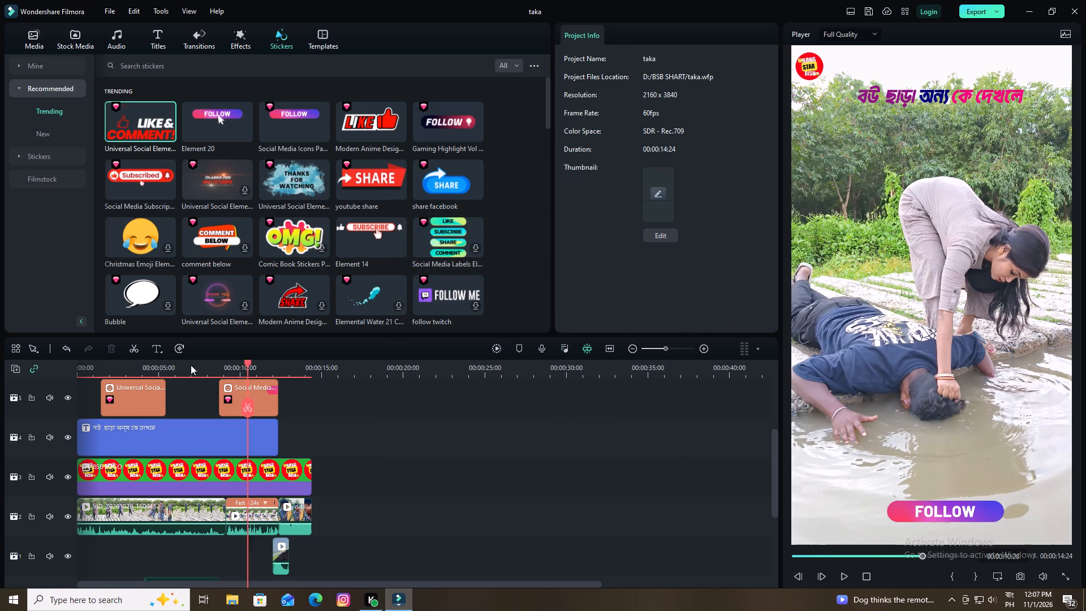
left_click_drag(191, 365, 1, 369)
key("space")
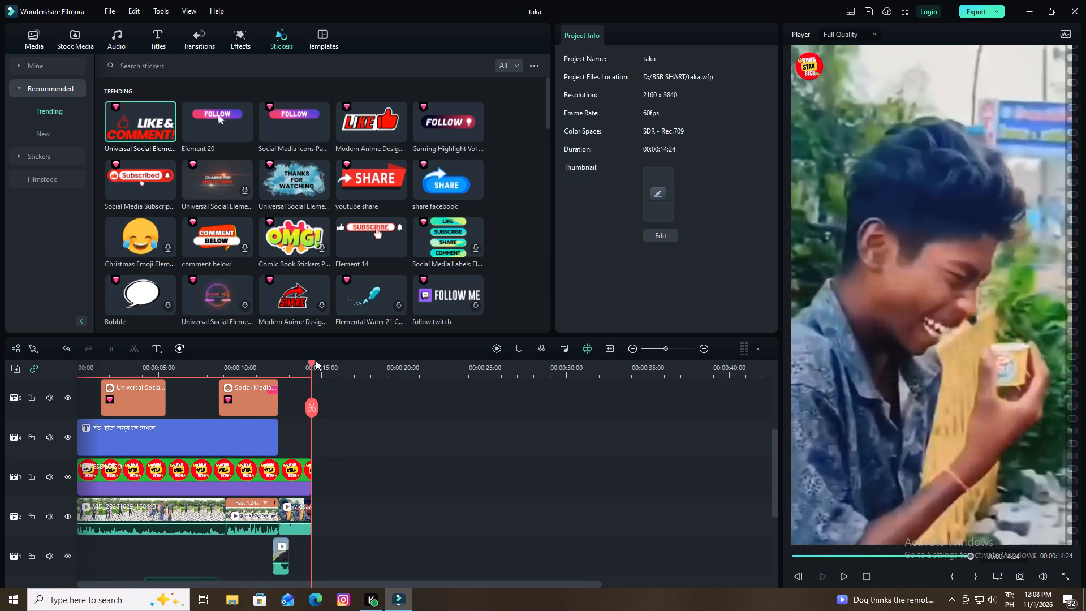
Split the long Fahhh sound effect at about 10 seconds and delete the part after the cut.
left_click_drag(310, 363, 227, 373)
key("space")
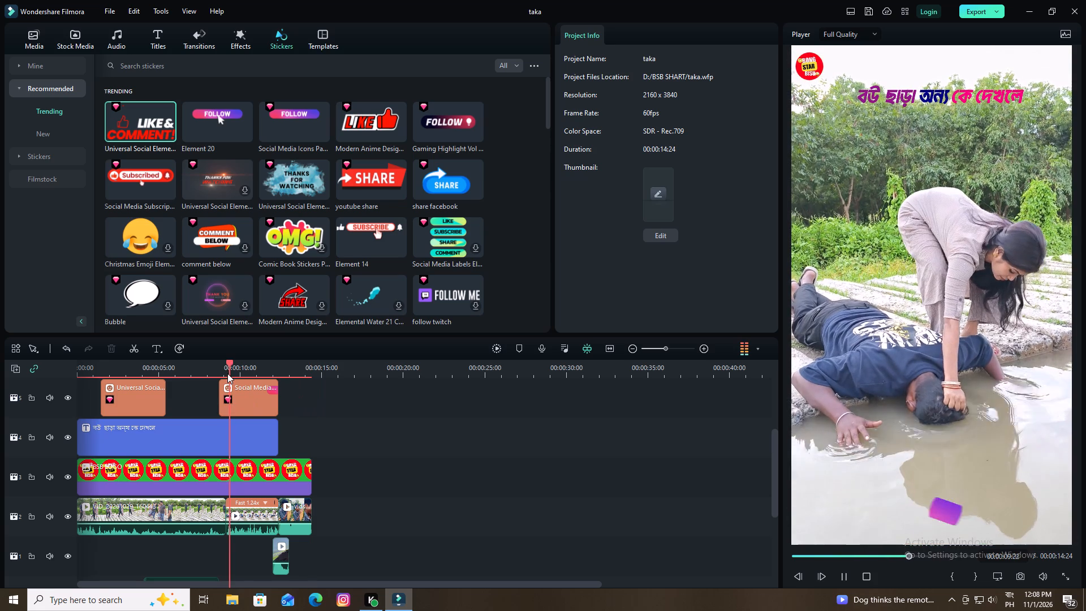
key("space")
scroll(263, 383, "down", 3)
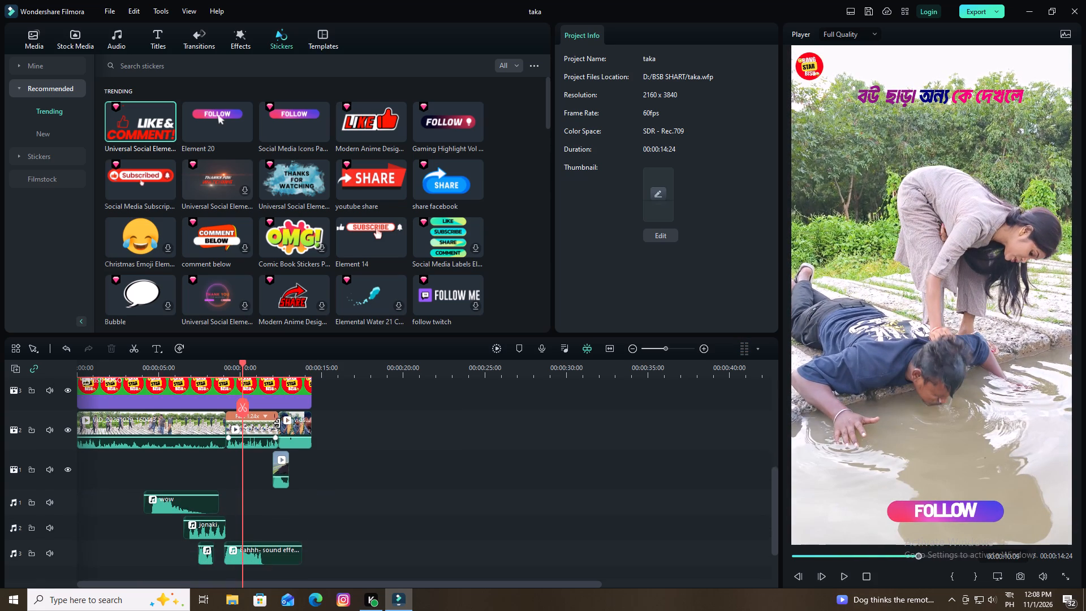
scroll(277, 423, "down", 1)
left_click(254, 526)
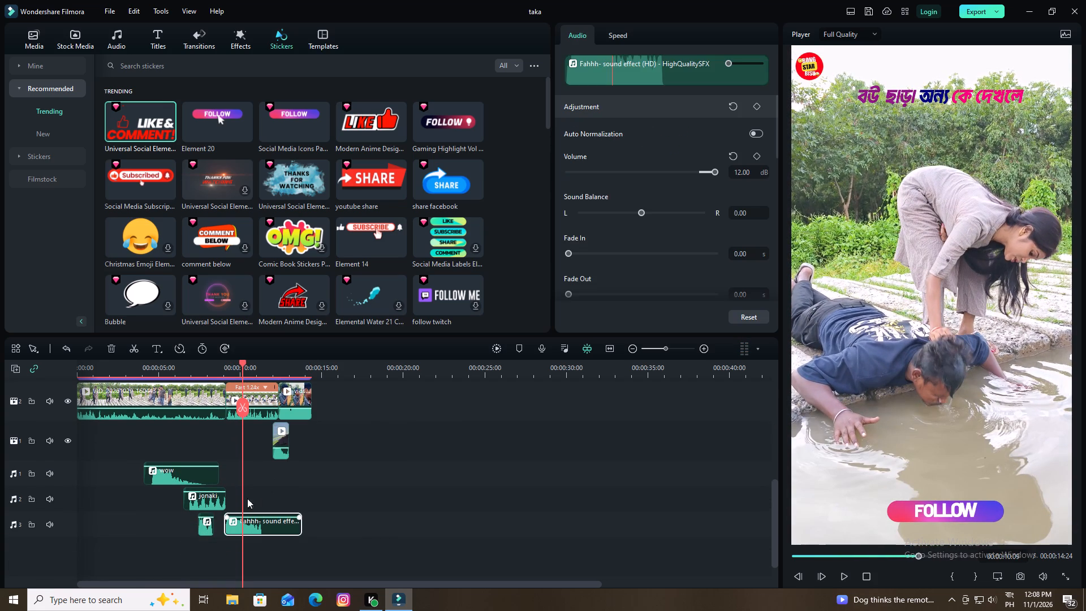
left_click(243, 403)
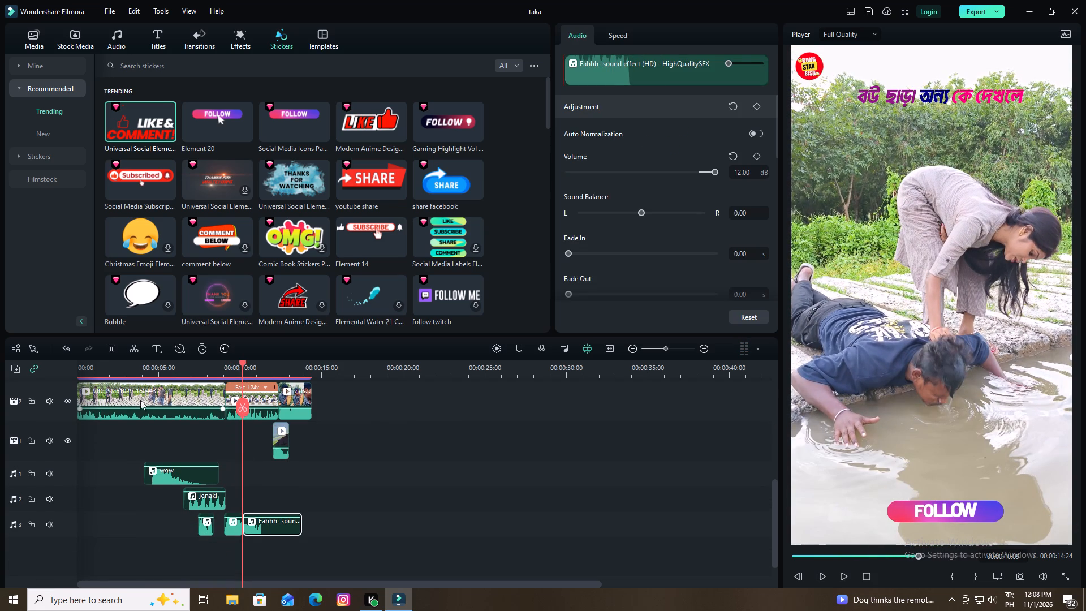
left_click(109, 345)
Save the taka project.
scroll(274, 502, "up", 4)
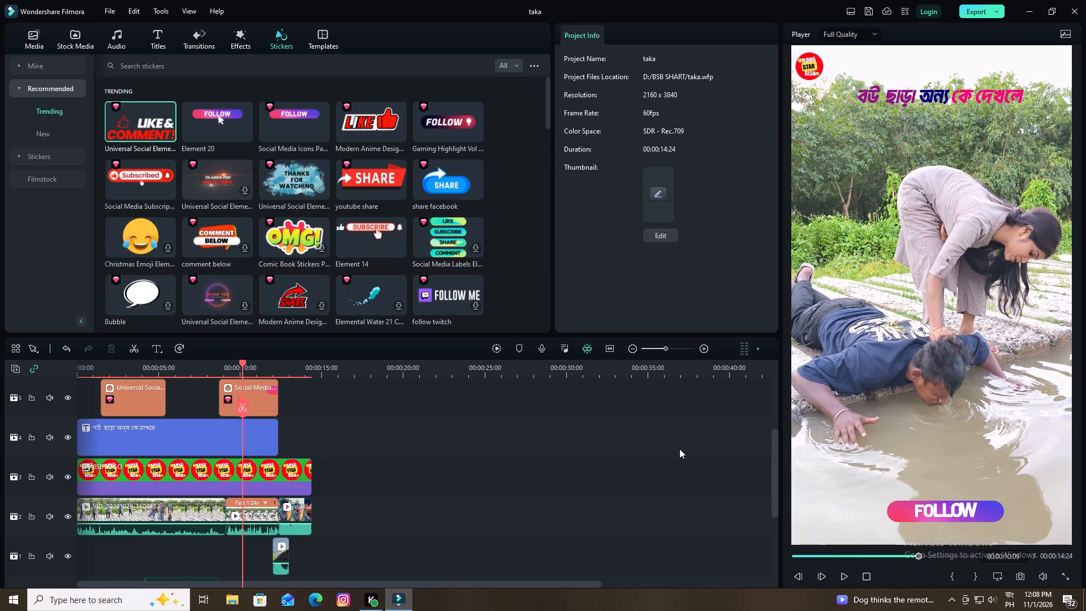
left_click(867, 12)
Play the edited video again from the start to check the picture and sound effects.
scroll(470, 480, "down", 3)
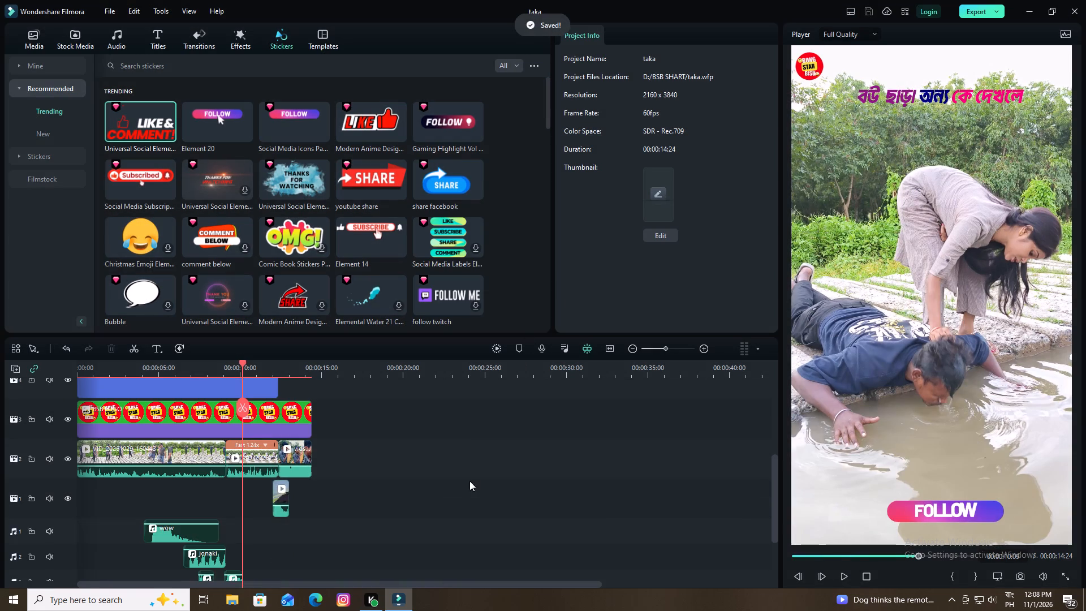
scroll(386, 459, "up", 4)
left_click_drag(242, 360, 26, 418)
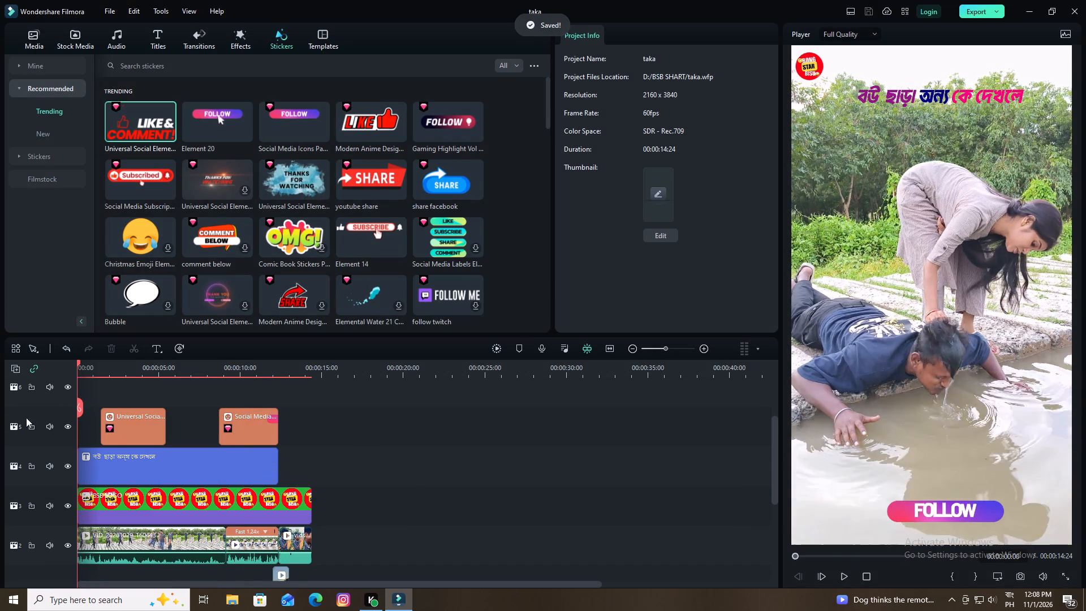
left_click_drag(26, 418, 11, 421)
scroll(304, 467, "down", 3)
key("space")
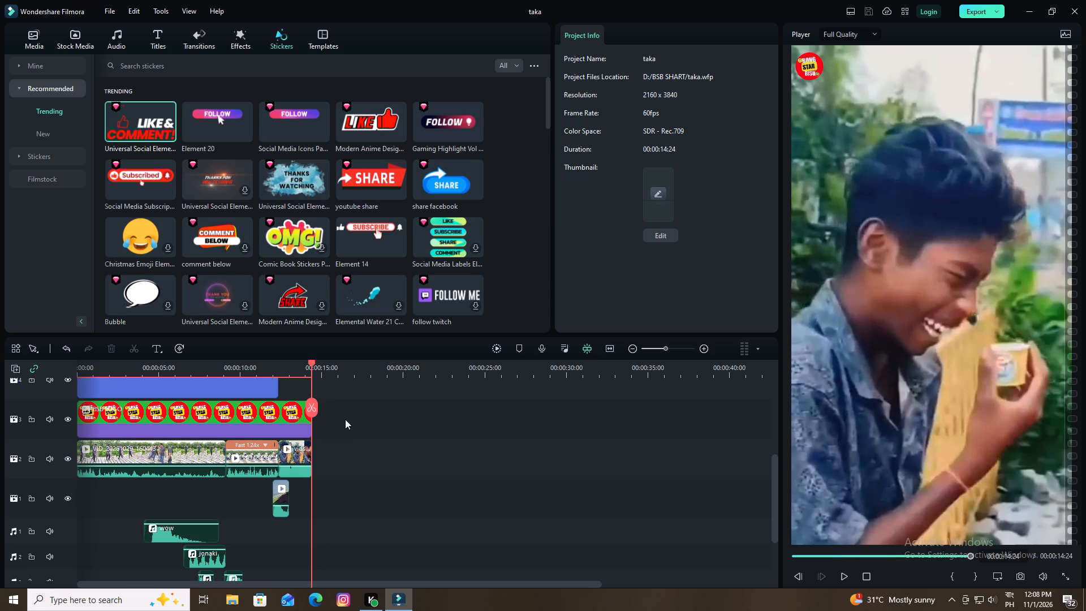
Shorten the Globe Star logo image clip so that it ends together with the title clip.
left_click_drag(309, 419, 292, 420)
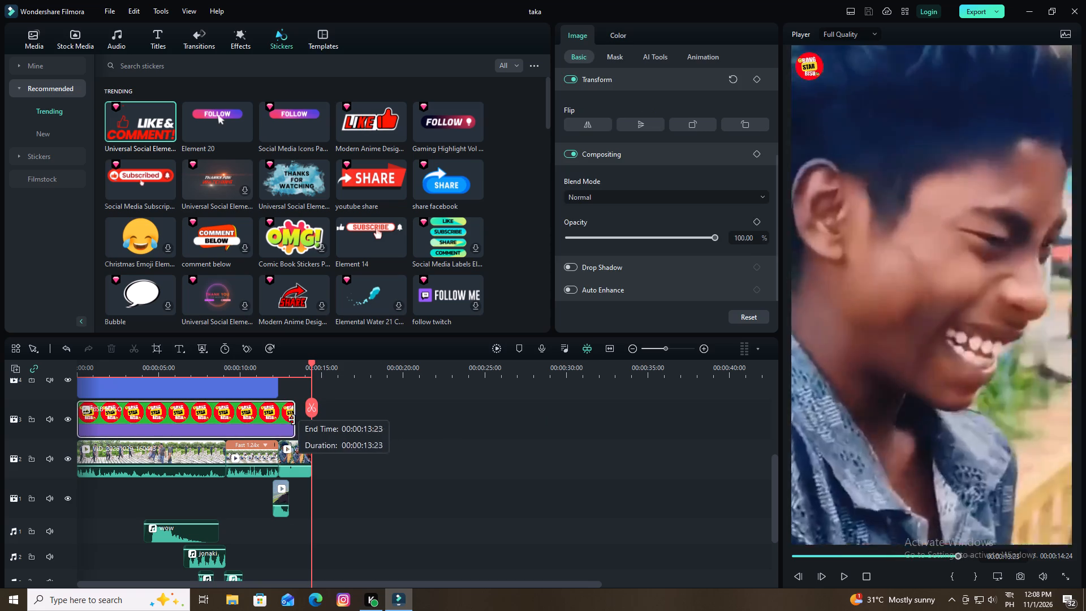
left_click_drag(292, 420, 277, 420)
scroll(370, 431, "up", 2)
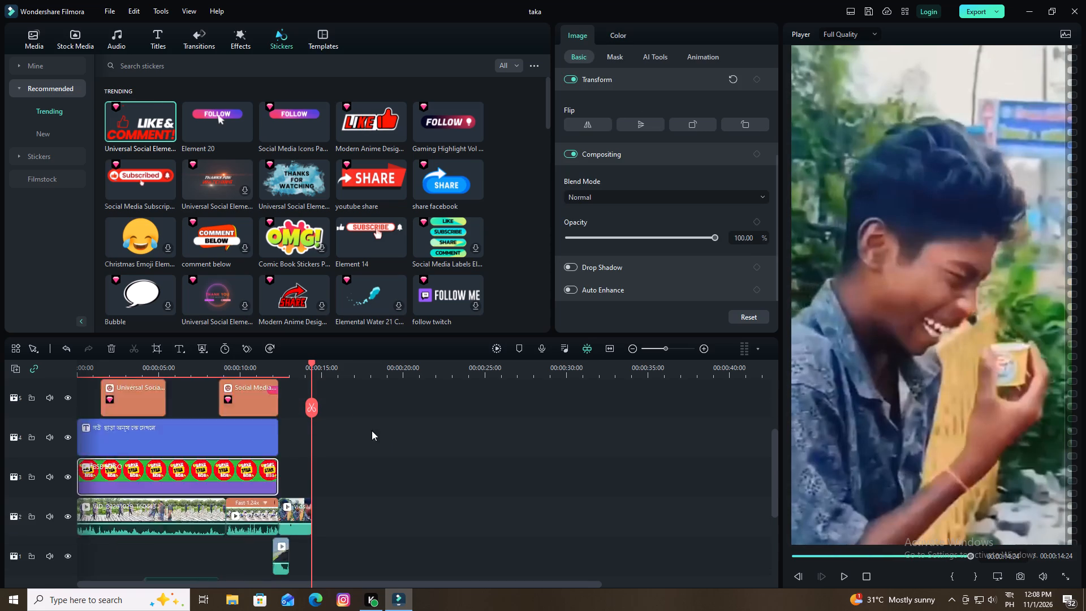
scroll(372, 431, "up", 2)
scroll(383, 427, "down", 5)
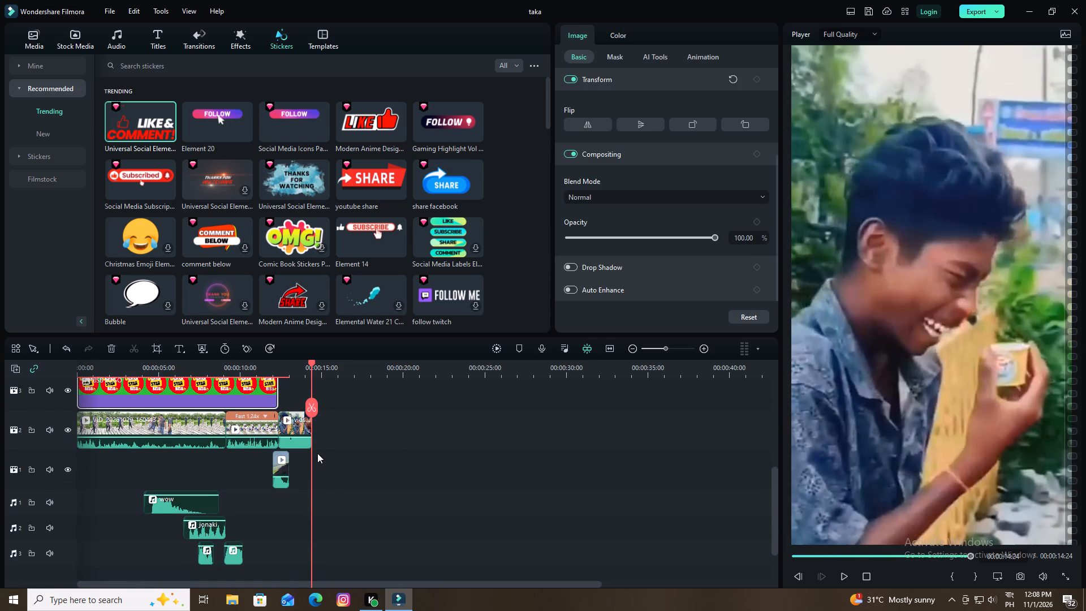
scroll(317, 453, "up", 4)
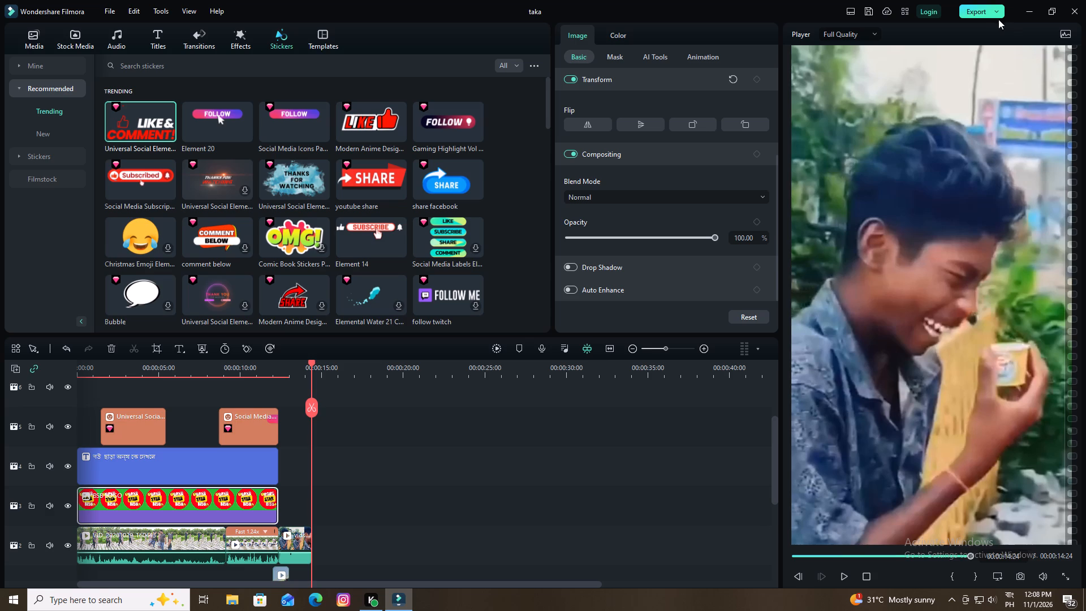
Set up a local export and name the output file অন্য কে দেখলে.
left_click(984, 10)
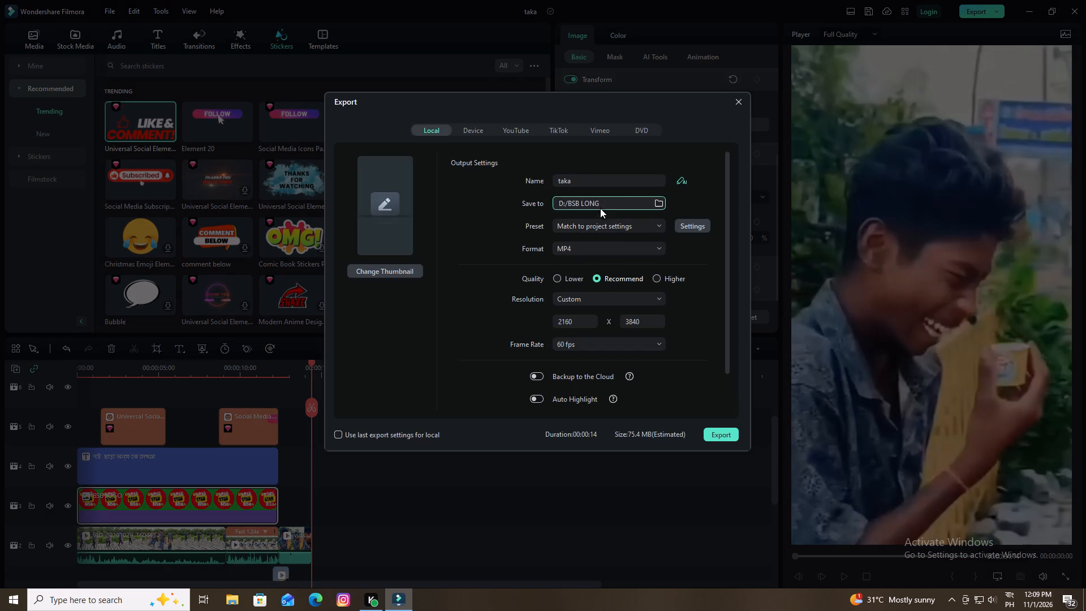
left_click(584, 179)
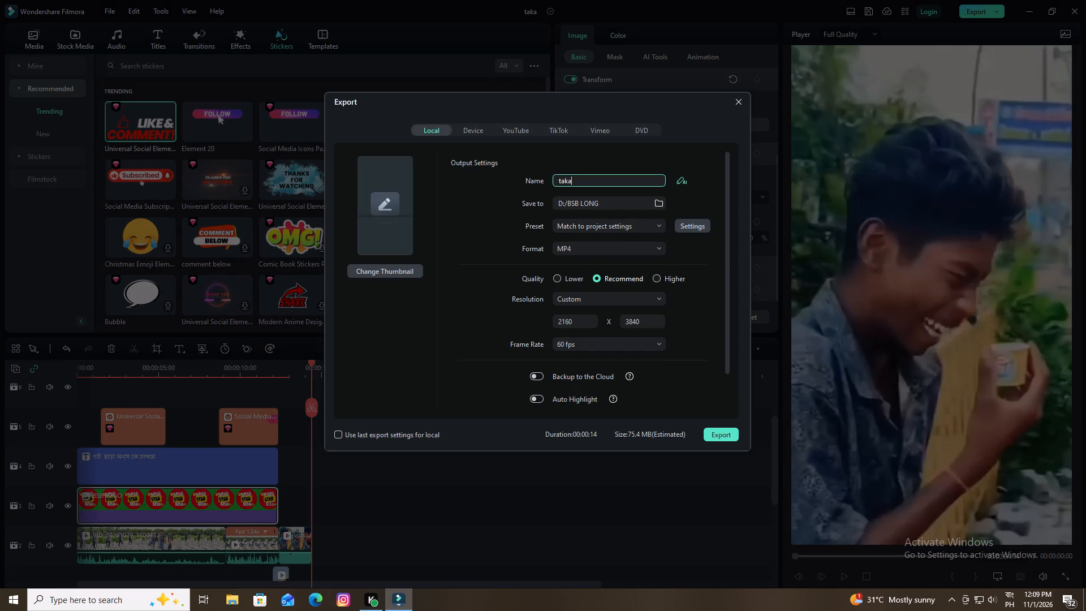
key("BackSpace")
key("BackSpace")
key("BackSpace")
key("BackSpace")
key("BackSpace")
key("BackSpace")
key("BackSpace")
key("BackSpace")
key("BackSpace")
key("BackSpace")
key("BackSpace")
type("onno")
key("space")
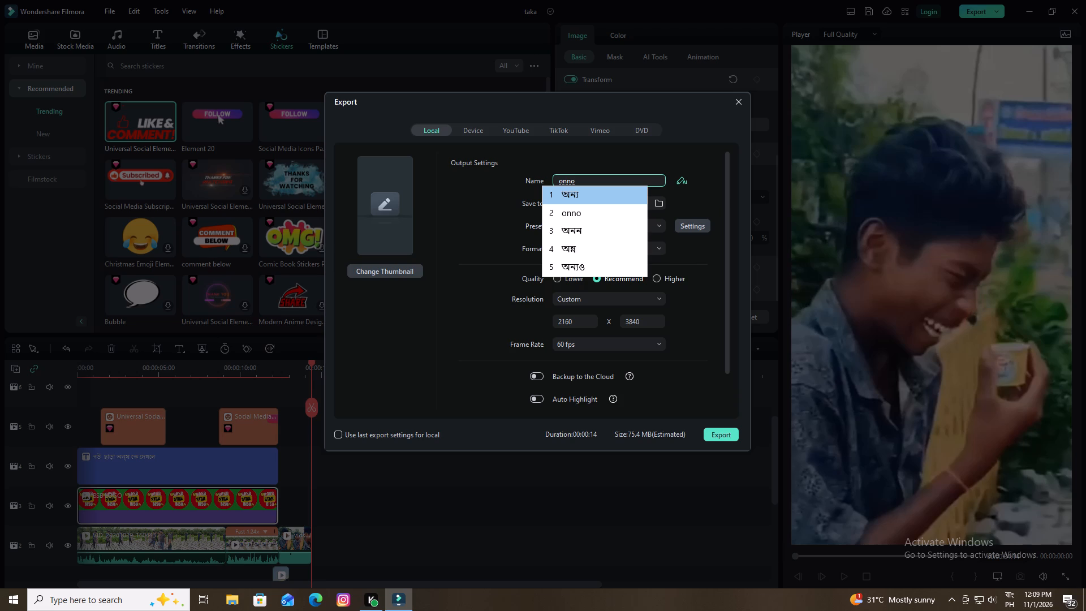
key("k")
type("e")
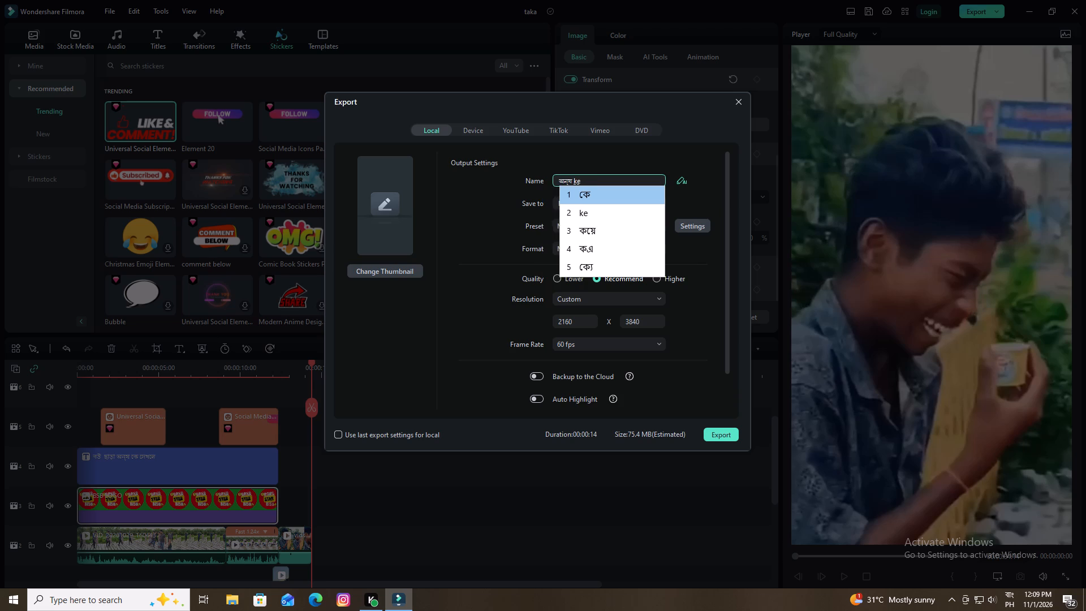
key("space")
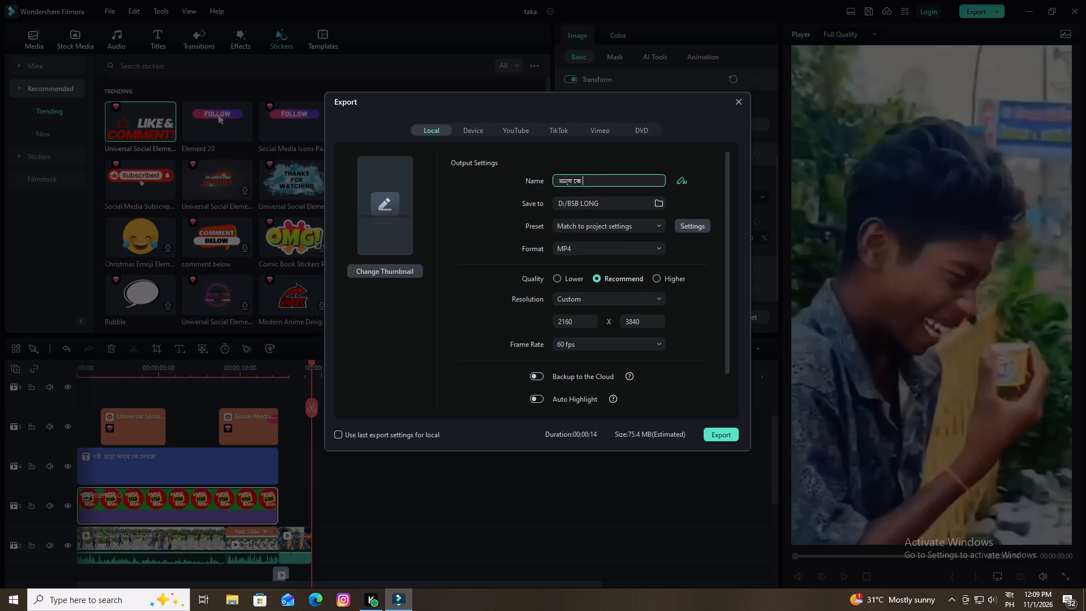
type("de")
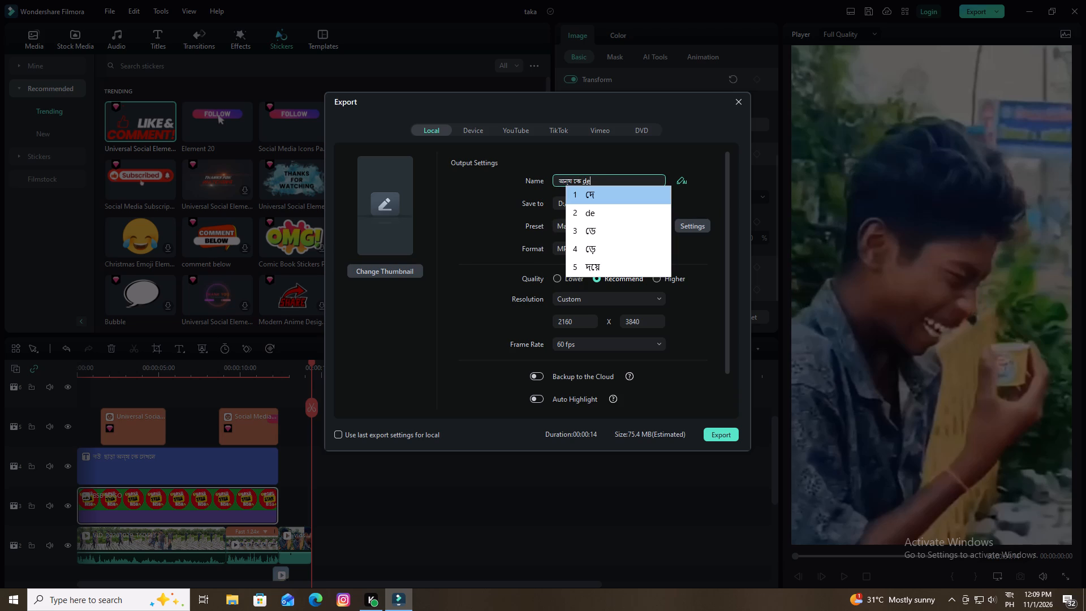
type("kh")
type("le")
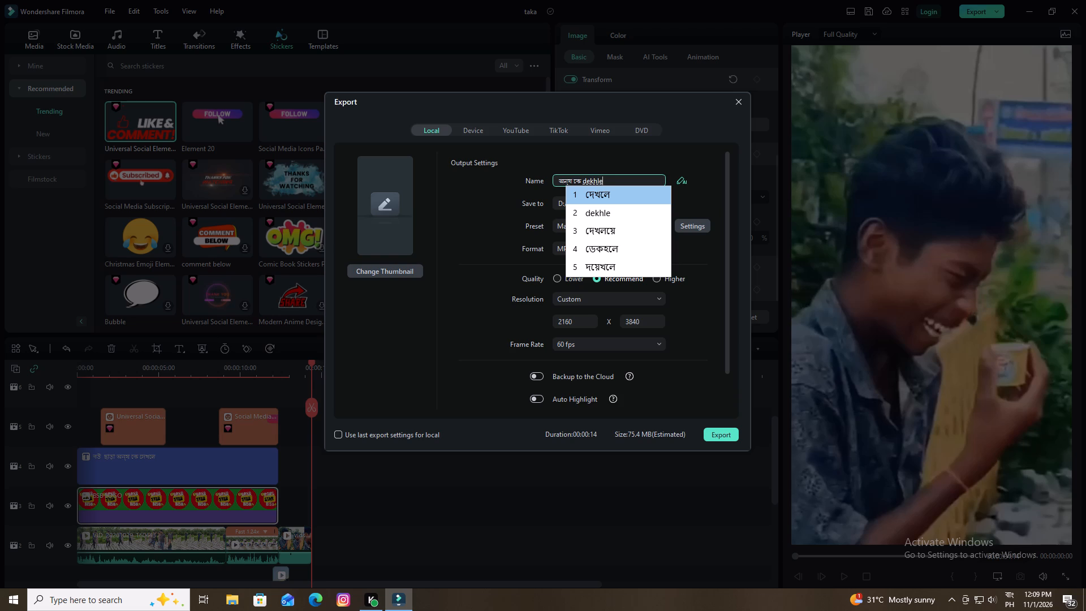
left_click(594, 198)
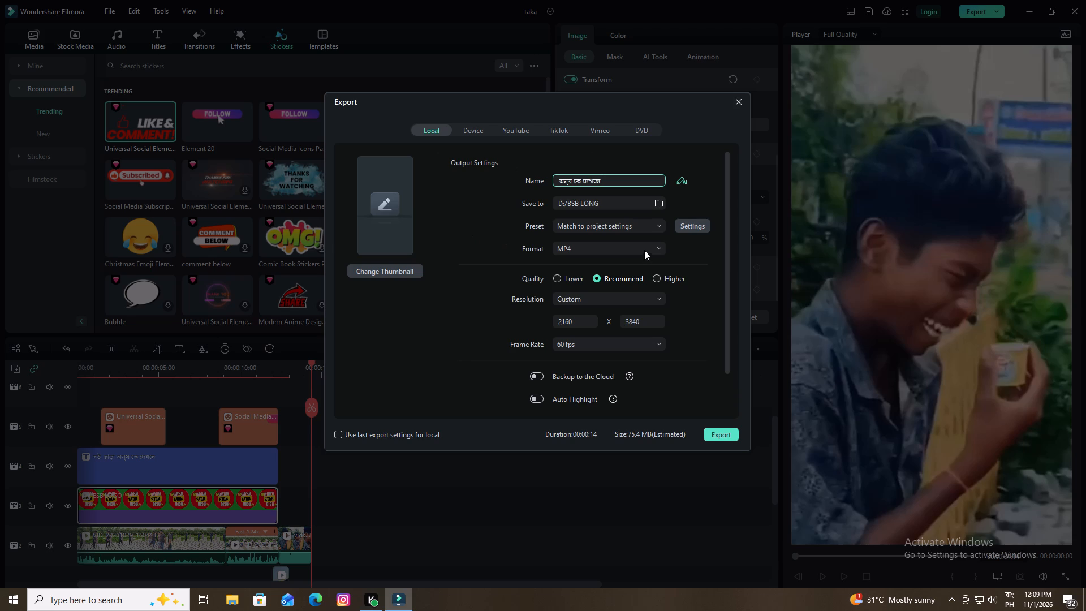
Export the video at Higher quality to the D:/BSB SHART folder and close the finished export window.
left_click(656, 276)
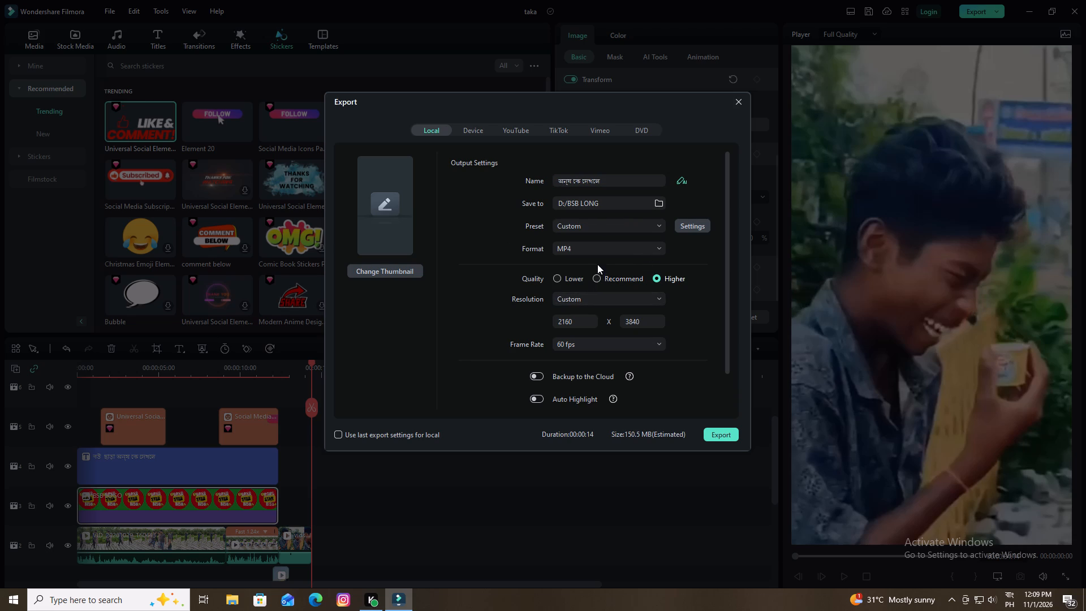
left_click(656, 204)
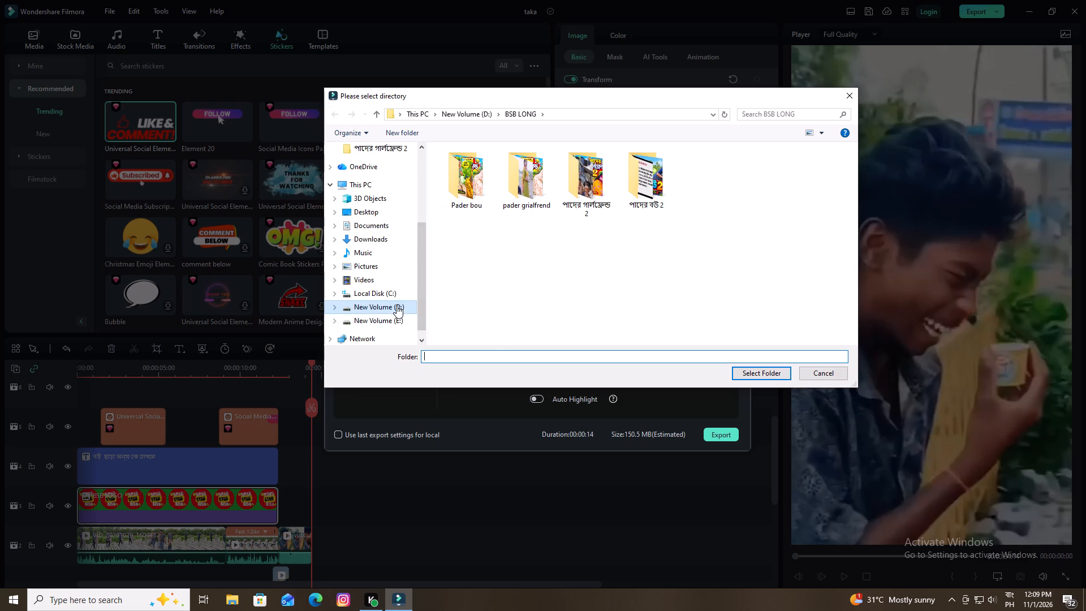
double_click(397, 305)
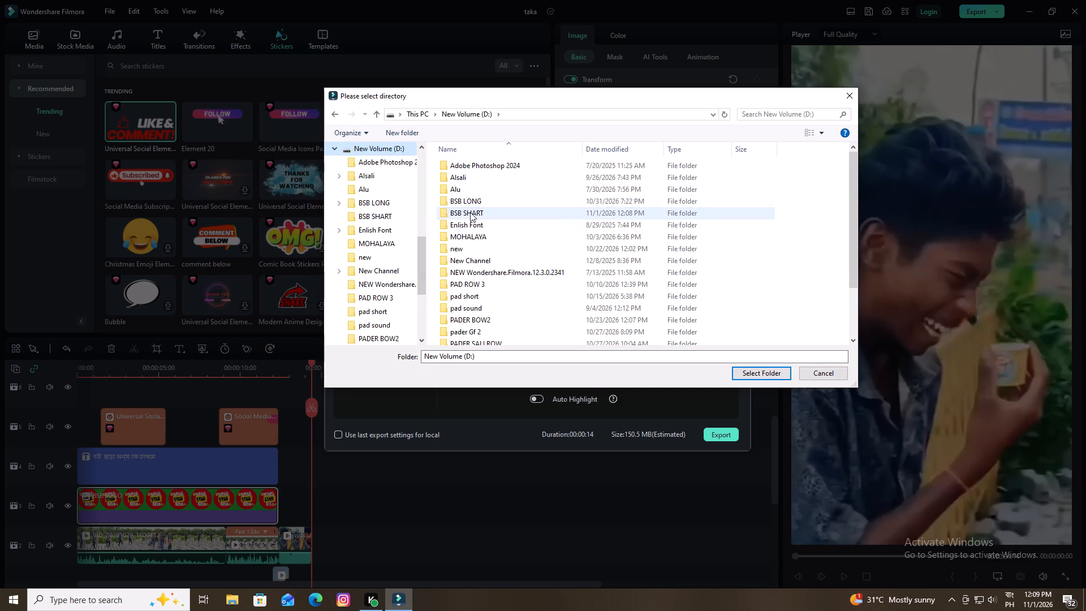
left_click(470, 212)
left_click(753, 373)
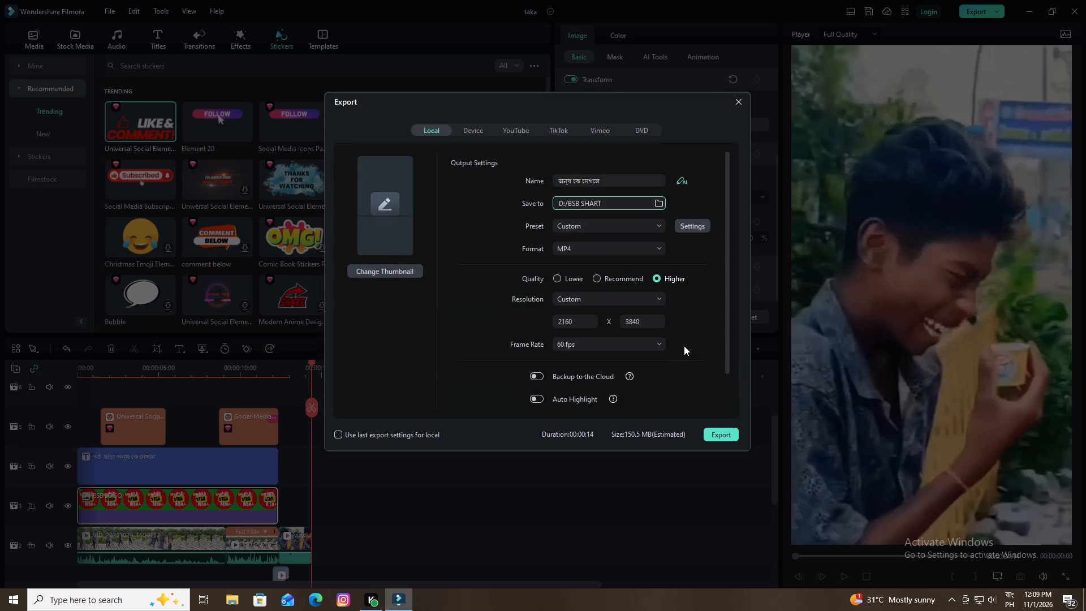
left_click(721, 436)
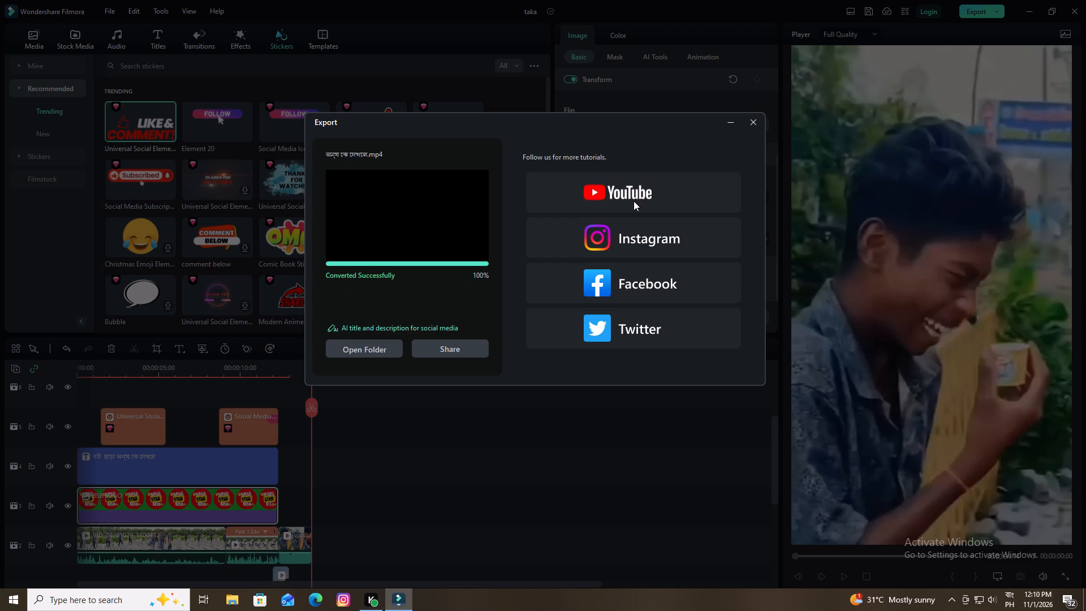
left_click(756, 119)
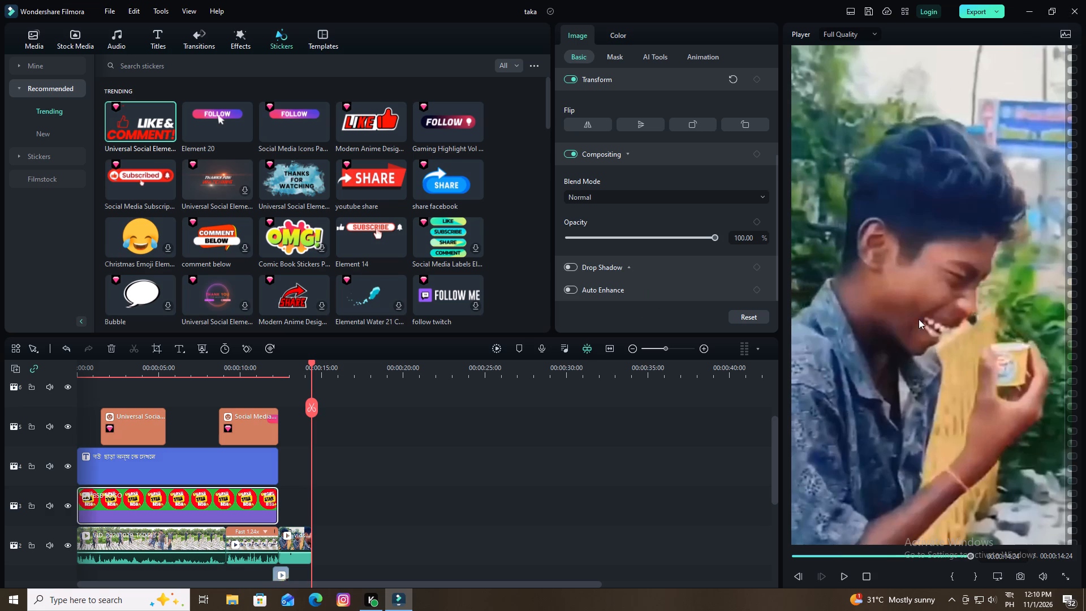
Close the video editor.
left_click(1078, 7)
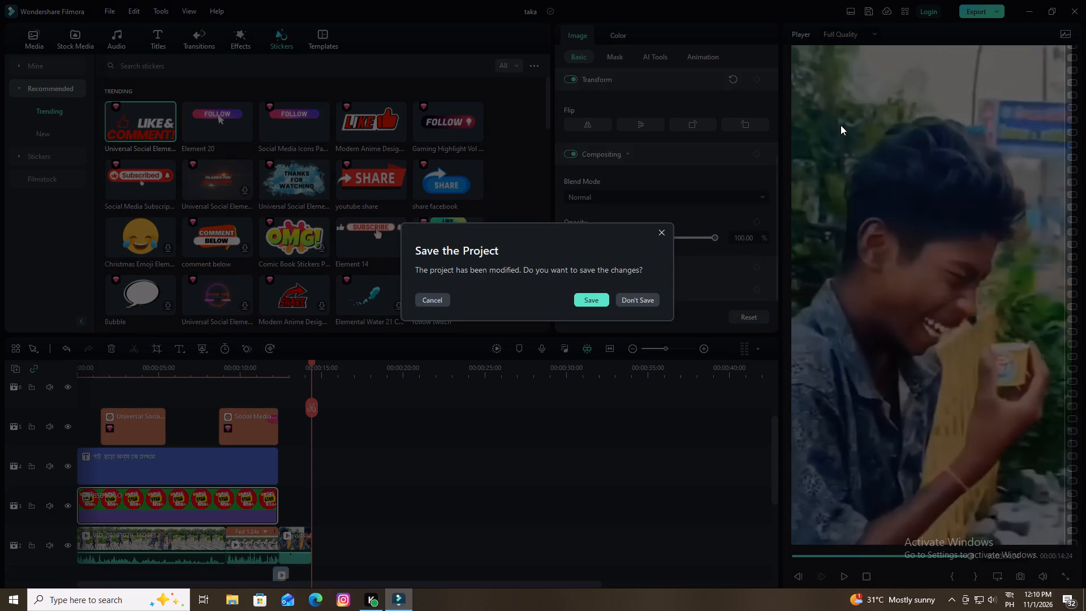